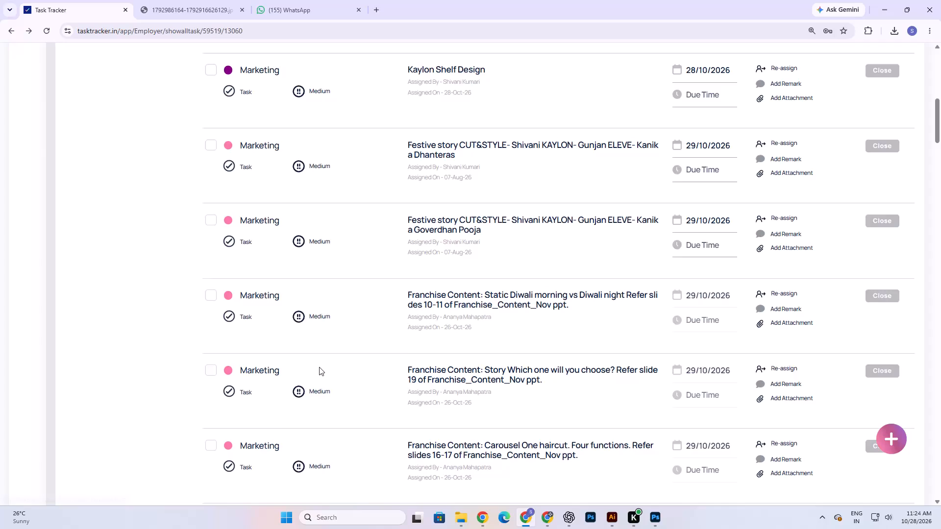
Look through the assigned marketing tasks due from 28/10/2026 onward and find the CUT&STYLE Rohtak performance marketing request.
scroll(319, 367, down, 3)
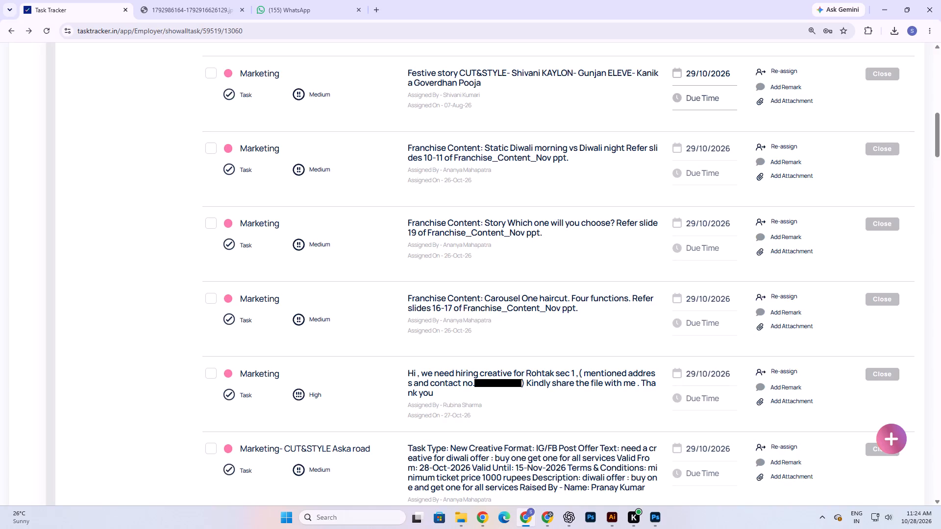
scroll(519, 280, up, 6)
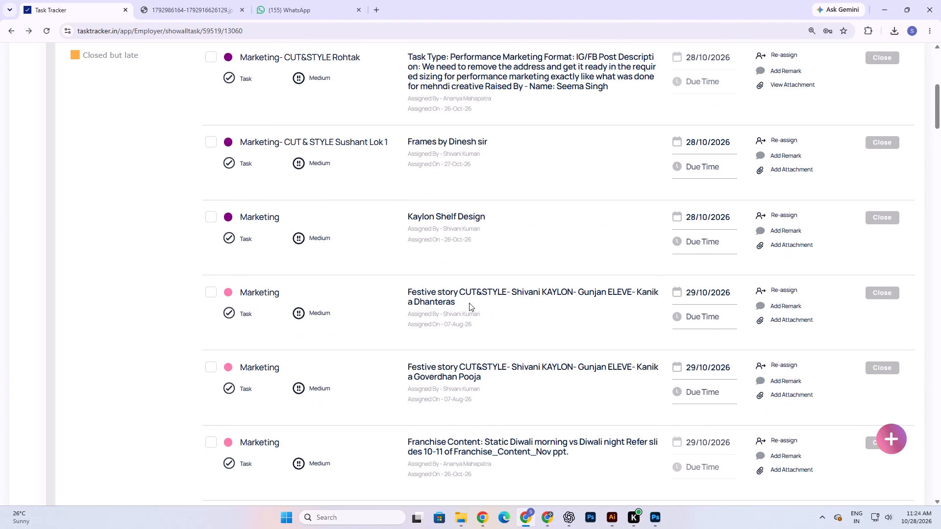
scroll(470, 306, down, 6)
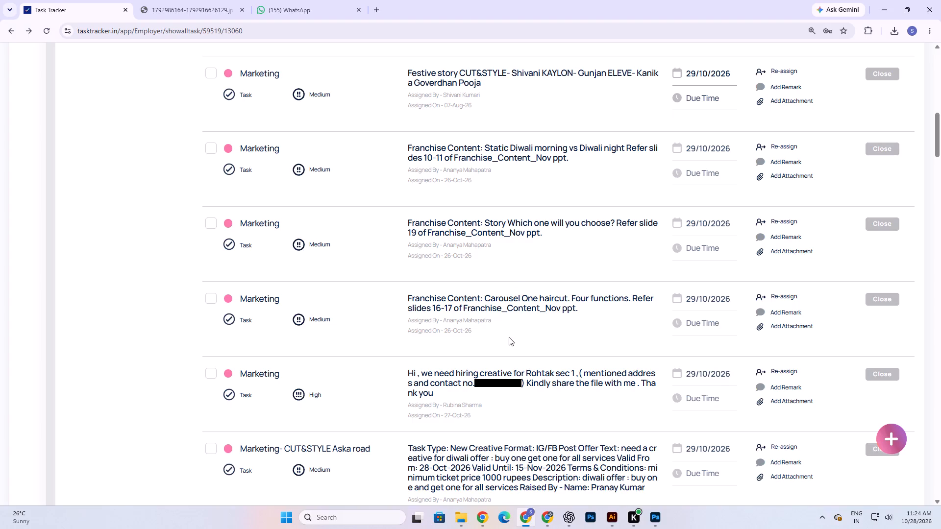
scroll(515, 328, down, 1)
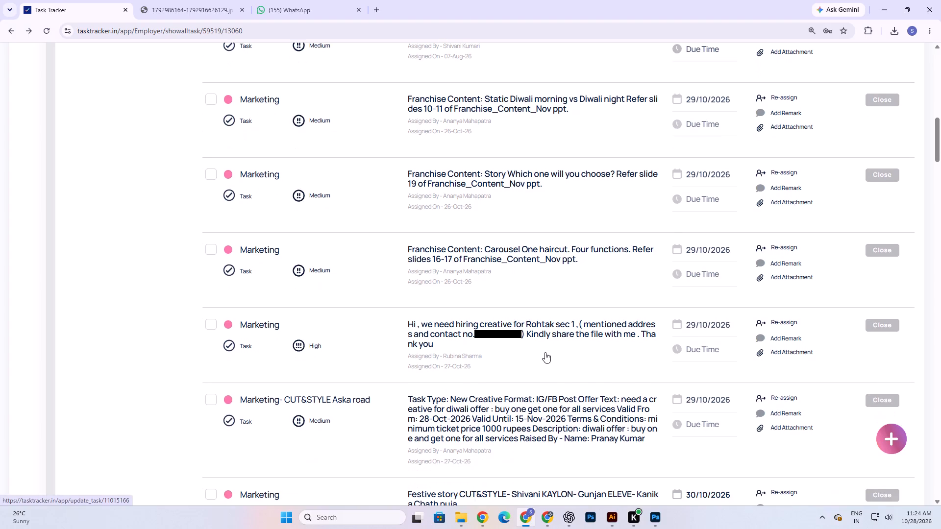
scroll(545, 352, down, 2)
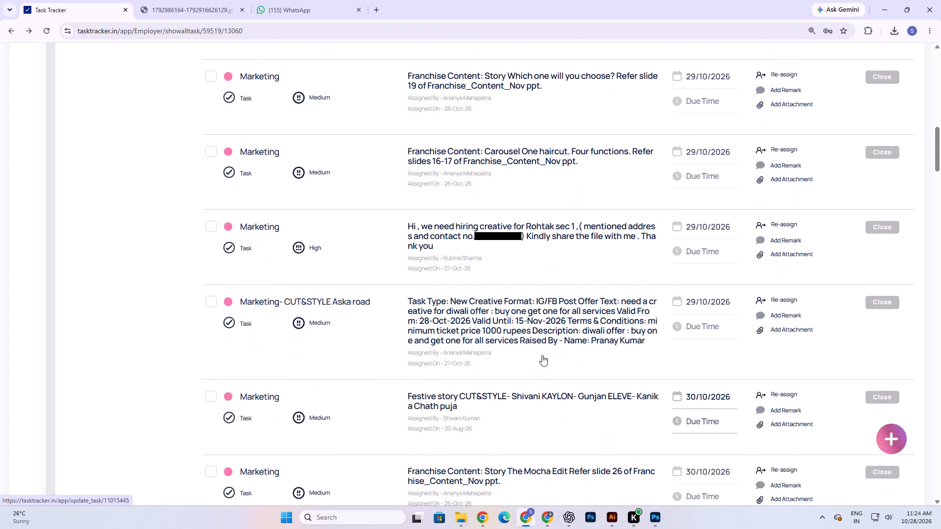
scroll(542, 355, up, 5)
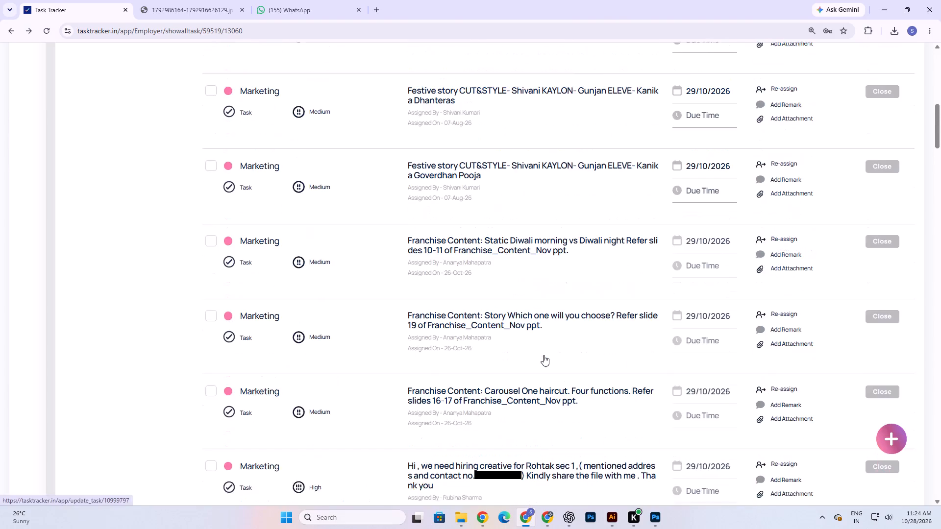
scroll(544, 355, up, 4)
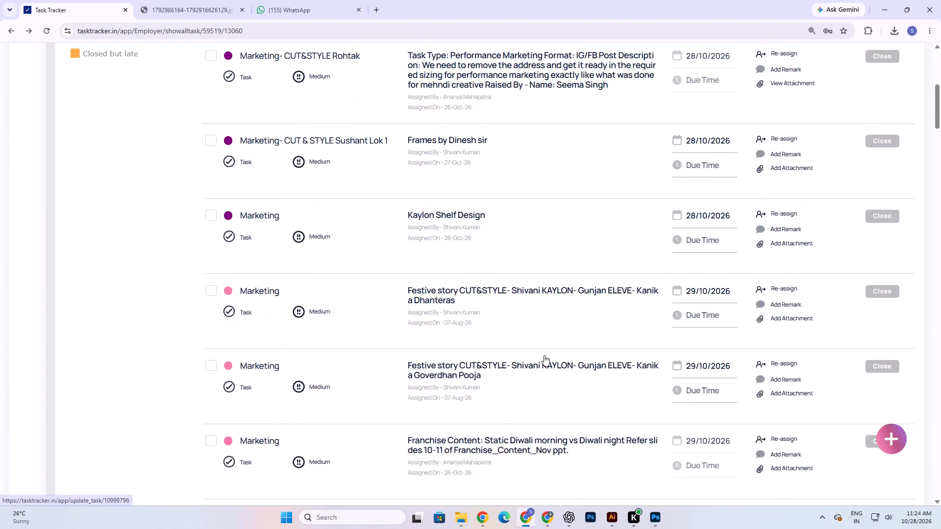
scroll(544, 355, up, 3)
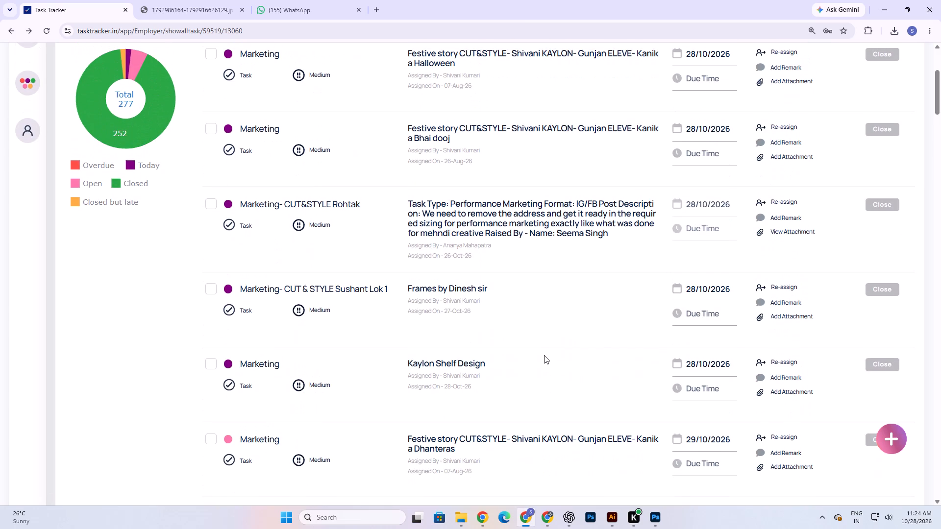
scroll(544, 355, up, 1)
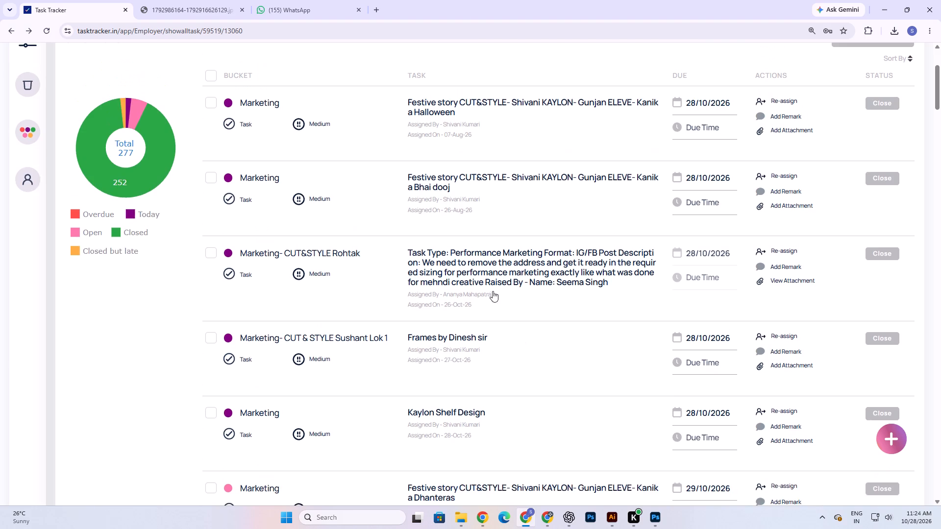
scroll(493, 291, up, 3)
scroll(643, 342, down, 2)
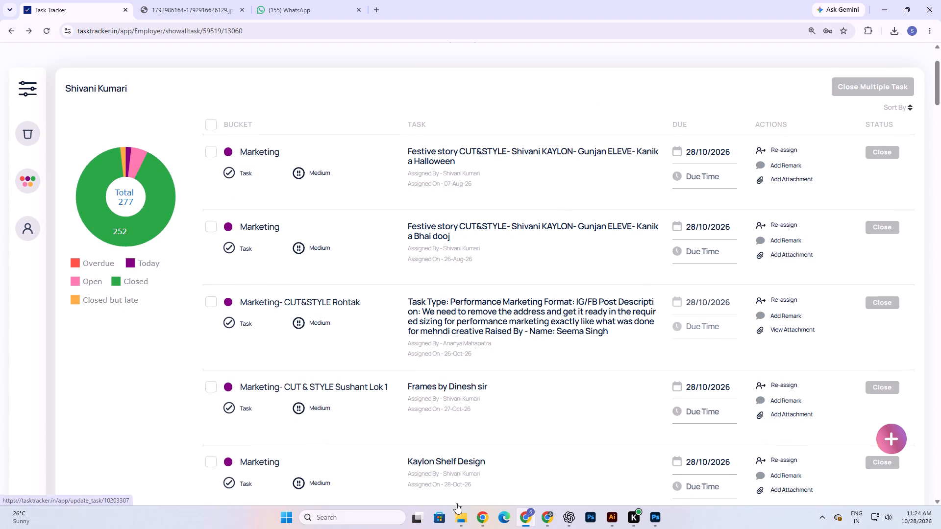
Open the CUT&STYLE Rohtak performance marketing task and check its brief against the attached bridal creative and the Photoshop artwork.
click(534, 320)
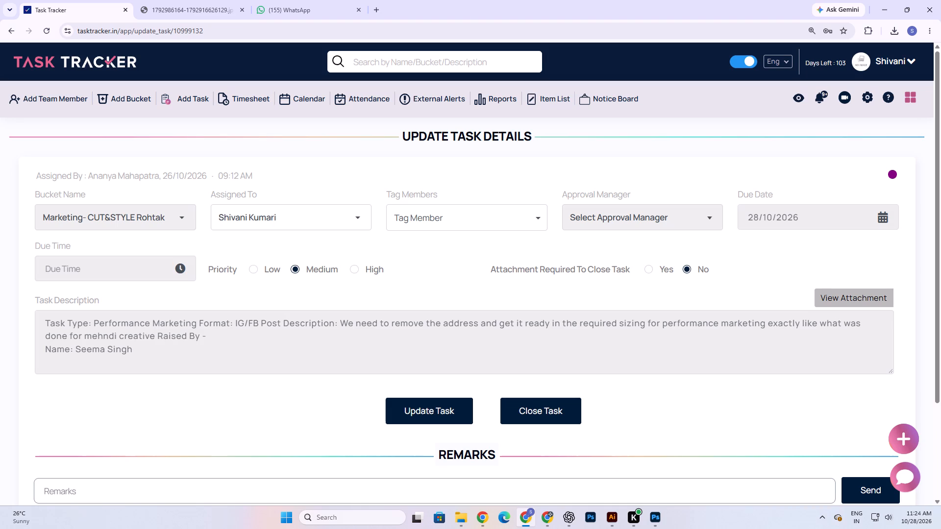
click(167, 0)
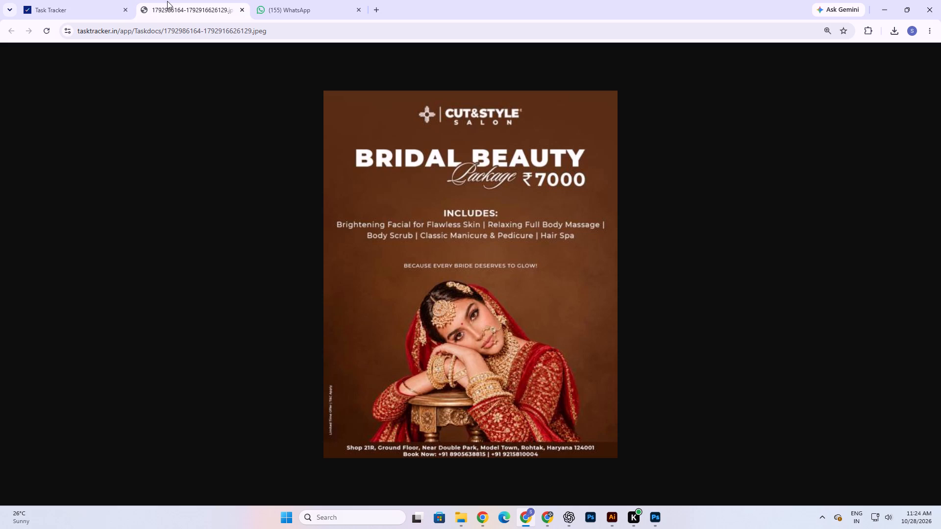
click(655, 519)
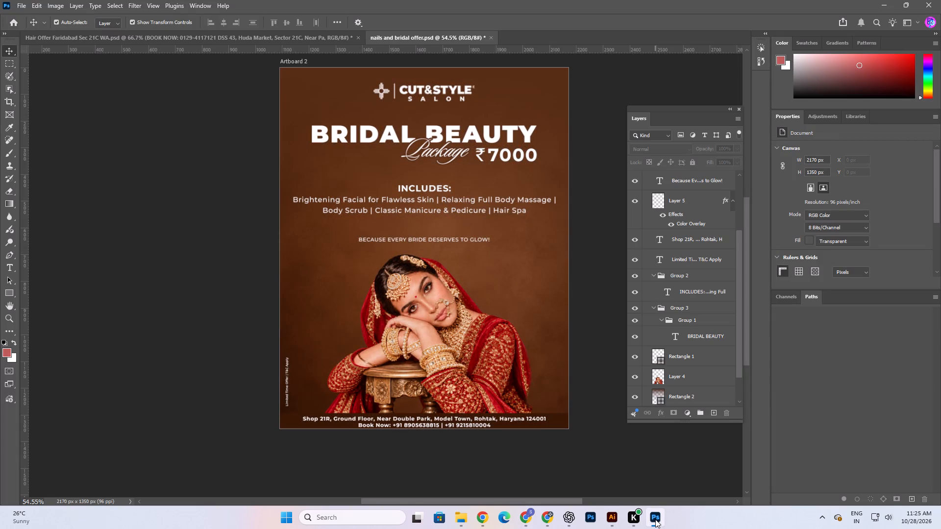
click(655, 519)
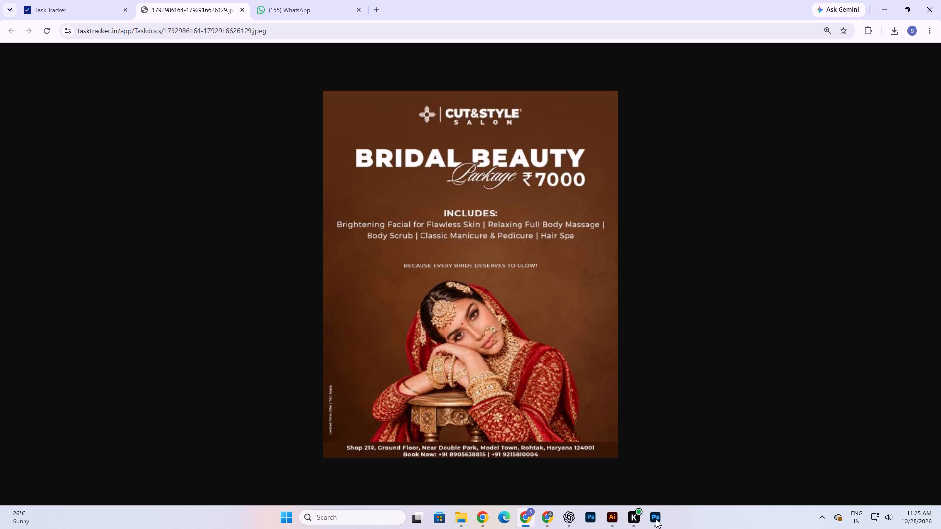
click(105, 0)
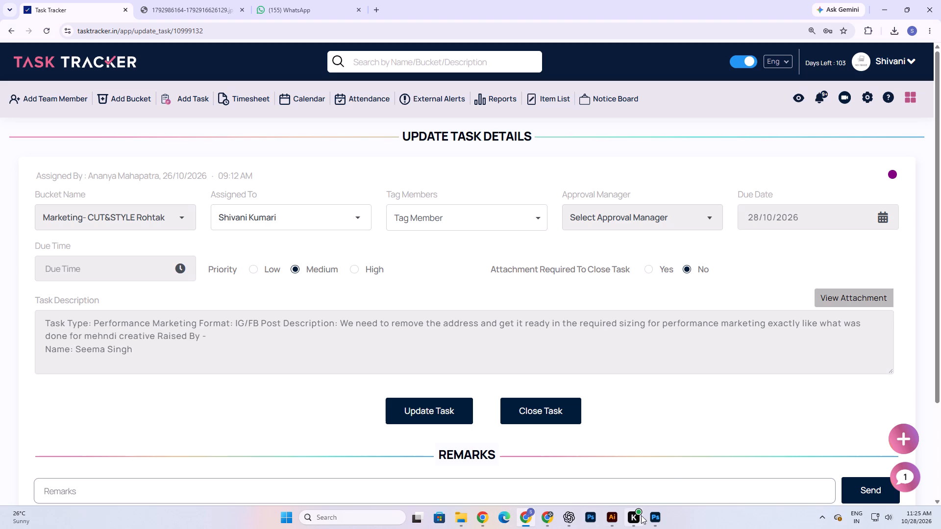
Switch to Photoshop and hide the shop address and contact text and the dark Rectangle 1 strip behind it.
click(655, 516)
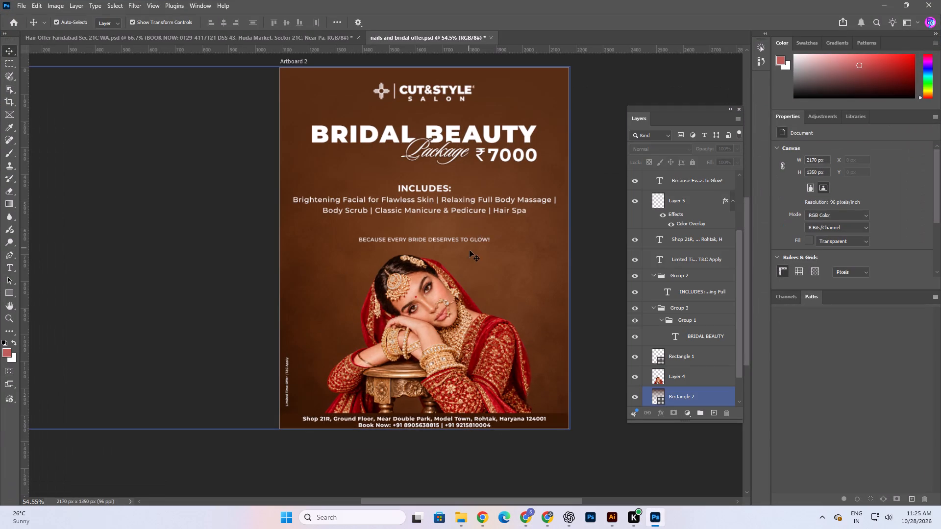
click(502, 419)
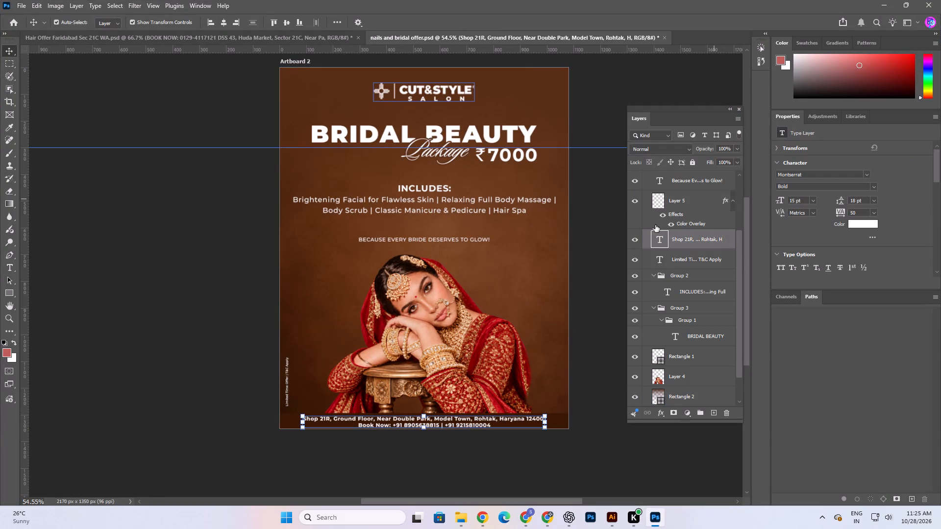
click(634, 242)
click(524, 420)
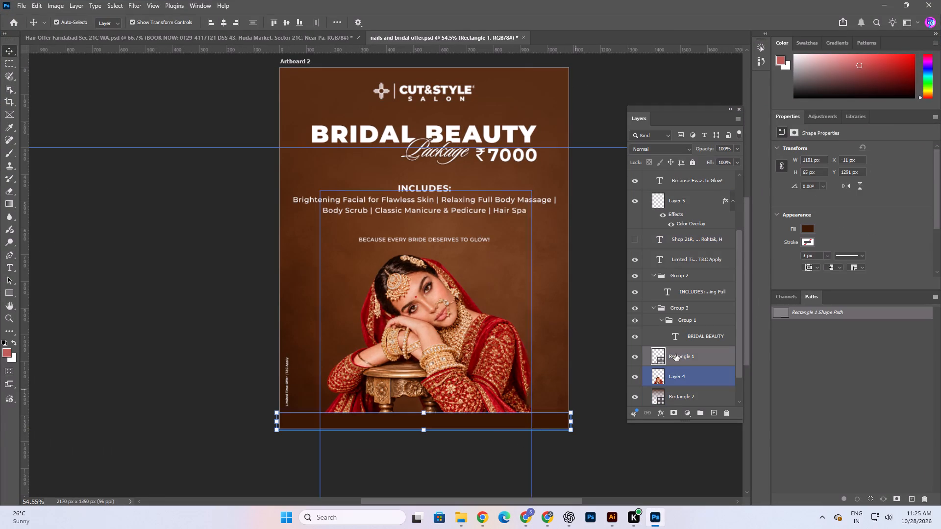
click(628, 354)
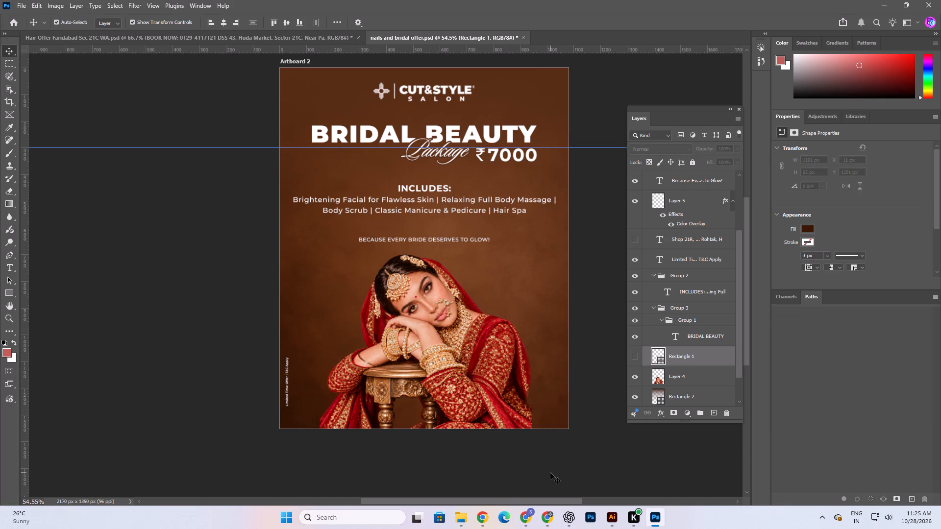
Enlarge the bride image on Layer 4 to about 116% and shift it toward the artboard's lower right, about 921 px wide.
click(492, 392)
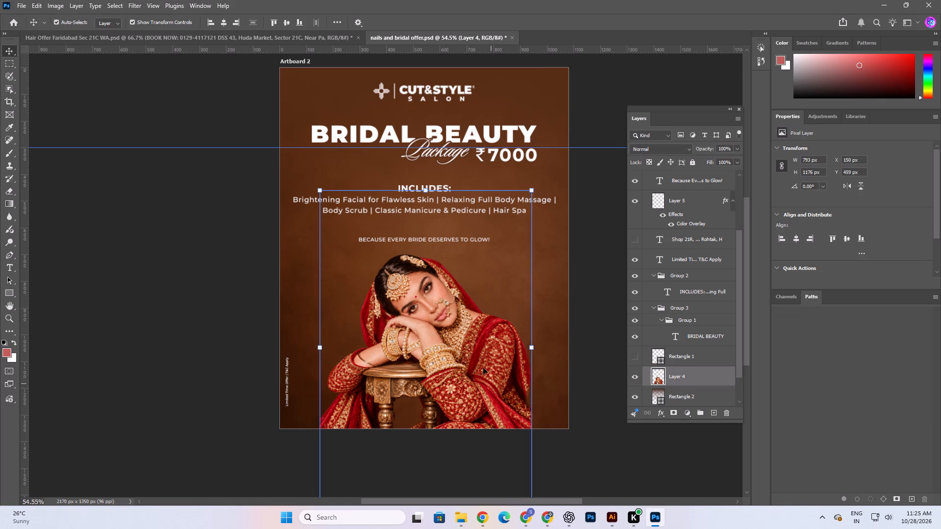
alt+scroll(384, 229, down, 1)
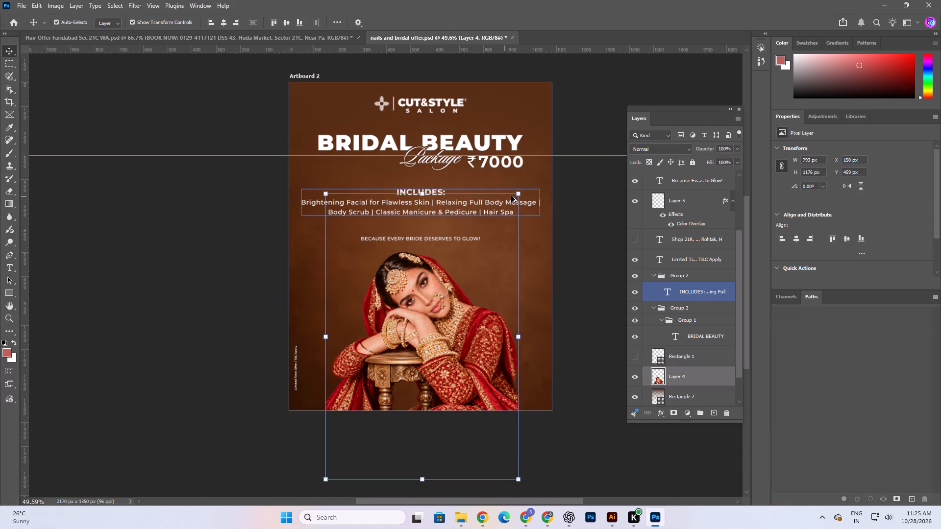
alt+drag(518, 193, 526, 191)
drag(464, 285, 465, 287)
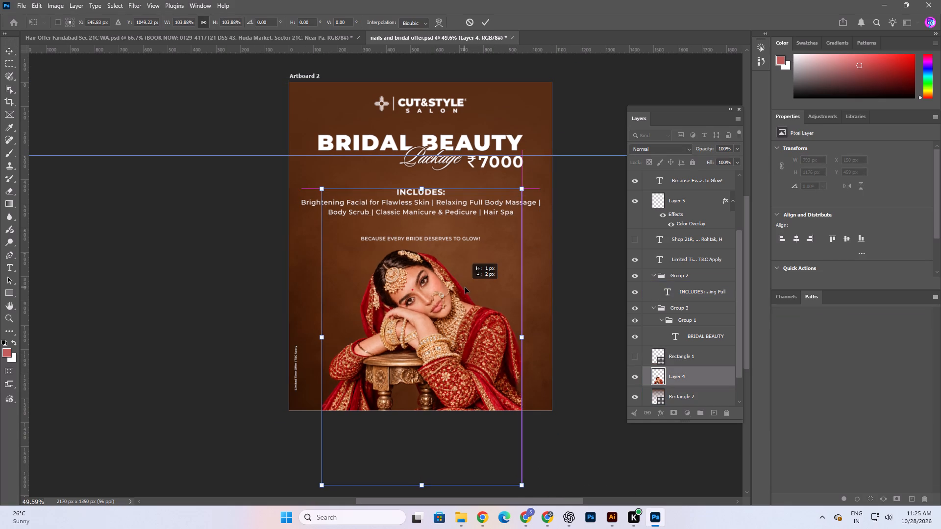
drag(465, 287, 492, 289)
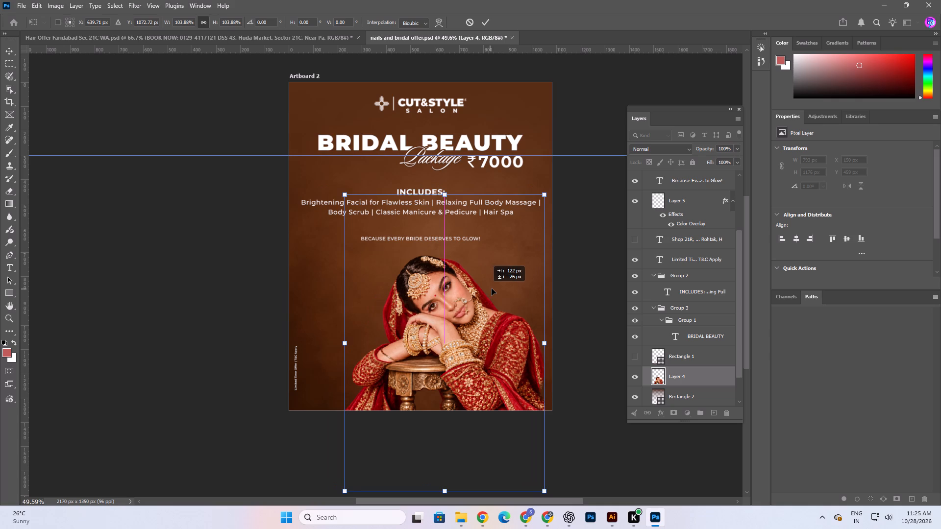
drag(492, 289, 494, 289)
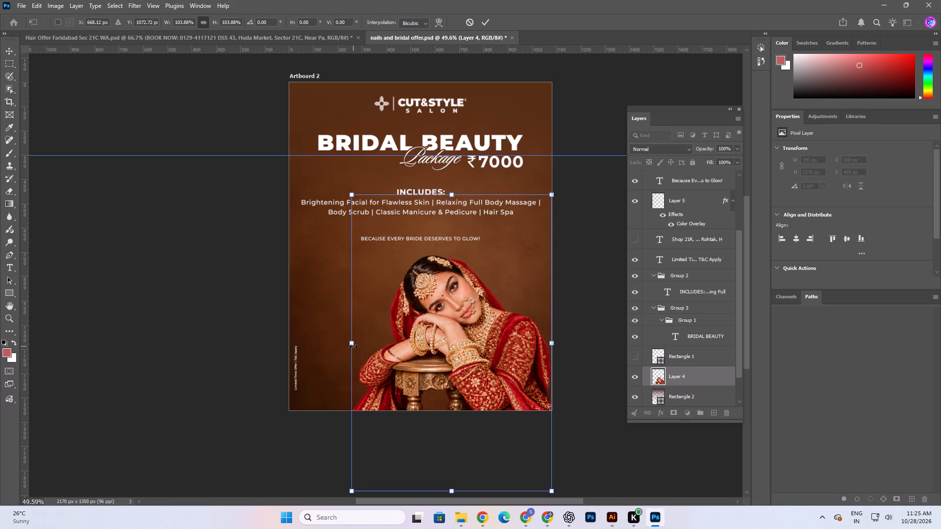
alt+drag(353, 346, 342, 347)
drag(448, 328, 442, 335)
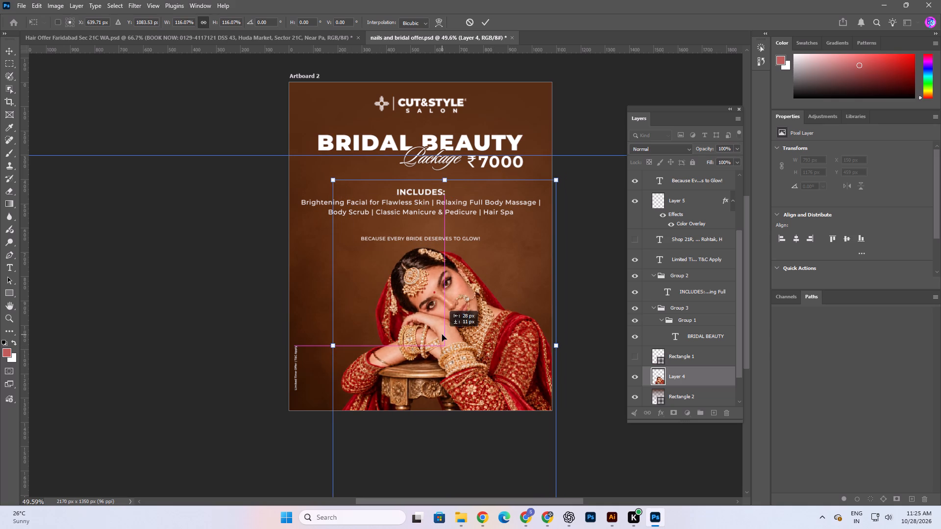
drag(442, 335, 441, 335)
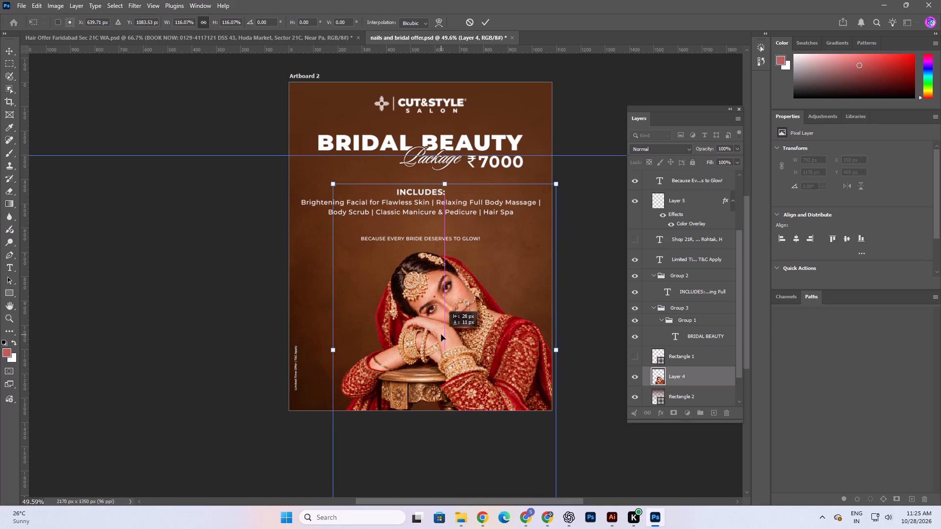
drag(441, 335, 441, 334)
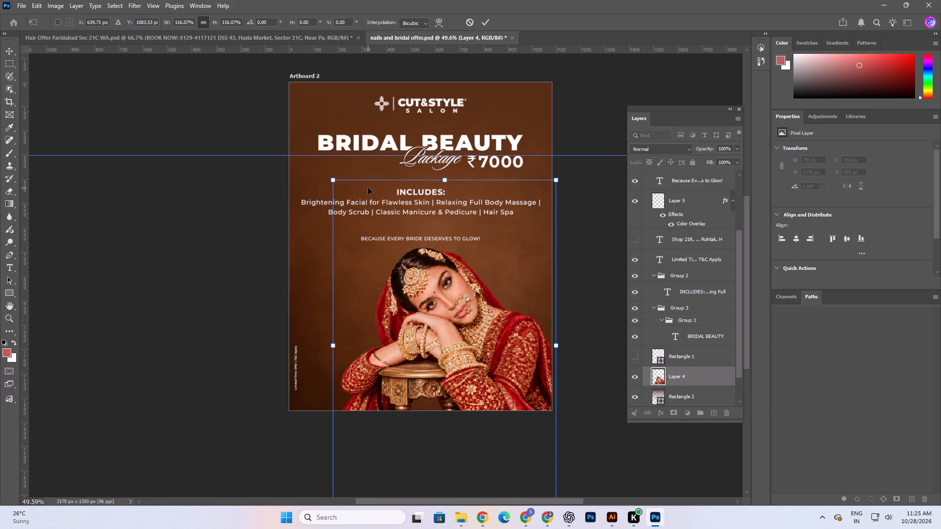
click(484, 27)
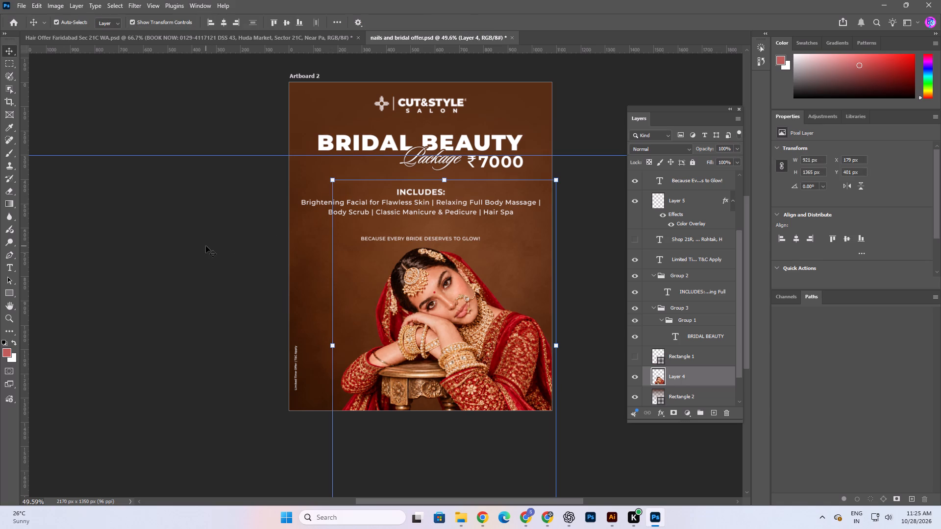
click(206, 246)
Nudge the bride image left and down, scale it up to about 105%, and align it with the artboard's right edge.
click(488, 358)
click(479, 351)
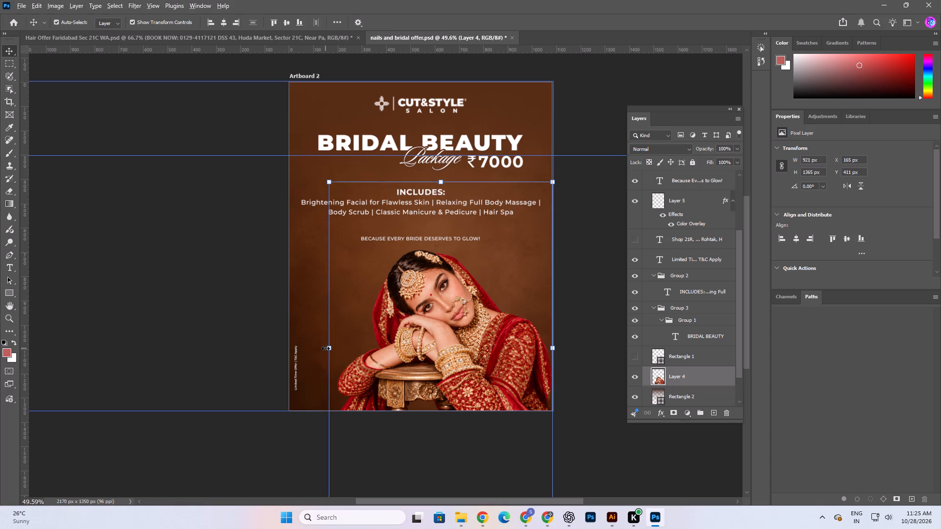
alt+drag(325, 348, 320, 348)
drag(468, 322, 463, 323)
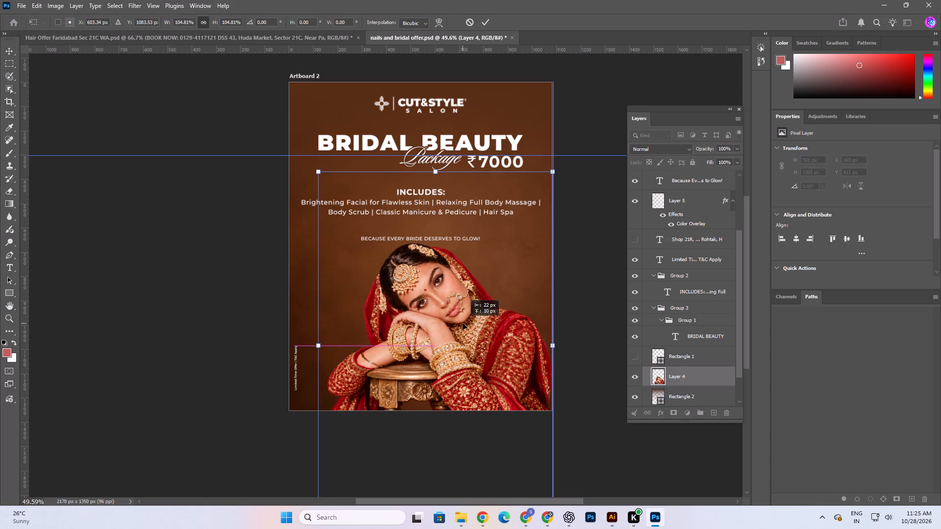
drag(463, 323, 463, 328)
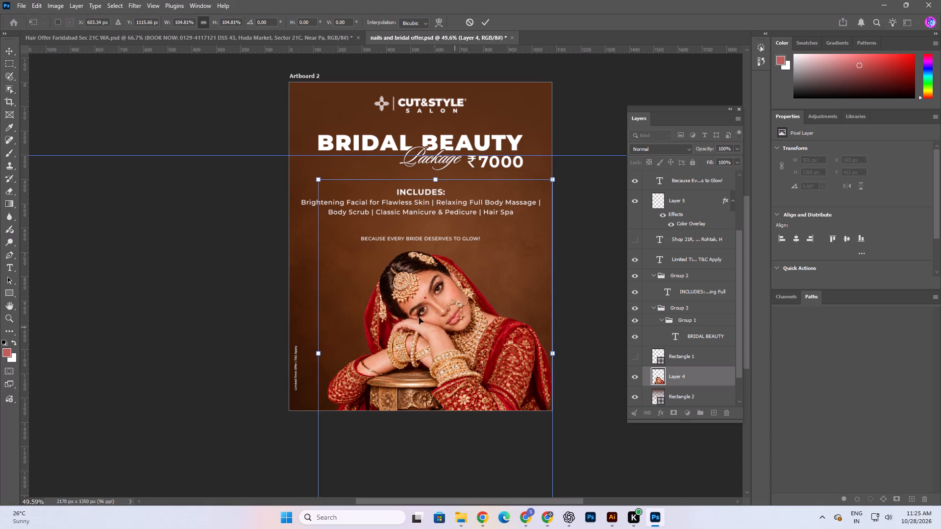
click(485, 19)
click(198, 289)
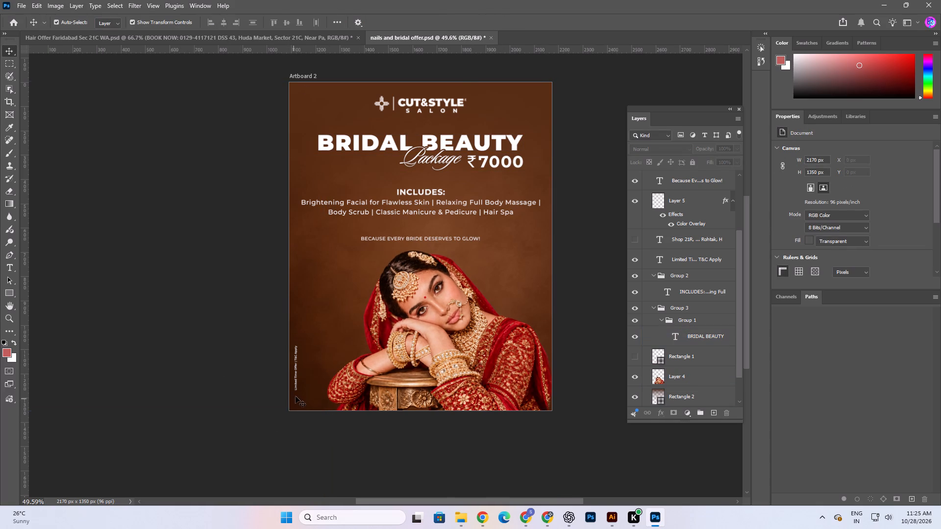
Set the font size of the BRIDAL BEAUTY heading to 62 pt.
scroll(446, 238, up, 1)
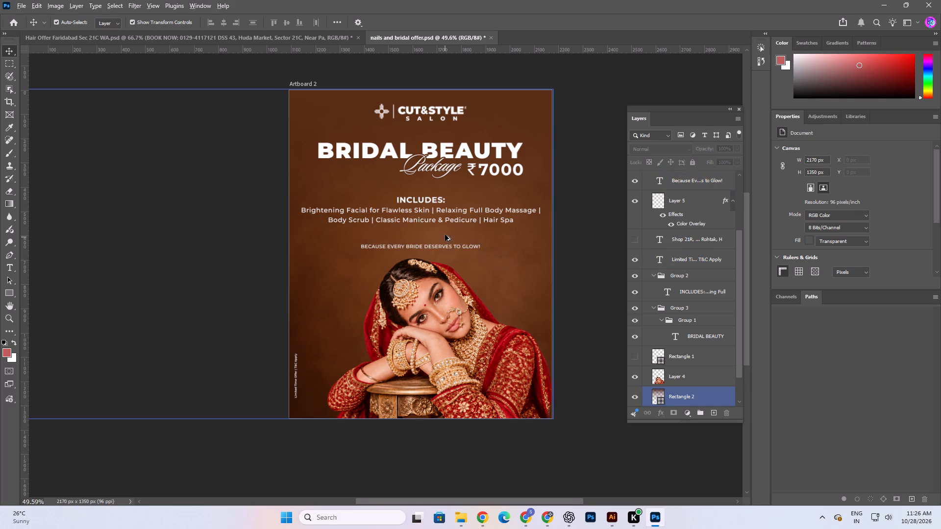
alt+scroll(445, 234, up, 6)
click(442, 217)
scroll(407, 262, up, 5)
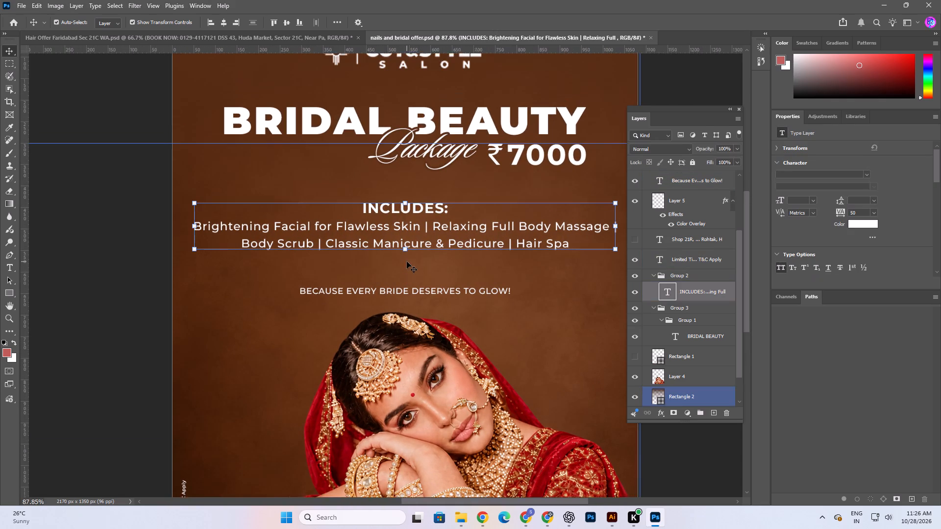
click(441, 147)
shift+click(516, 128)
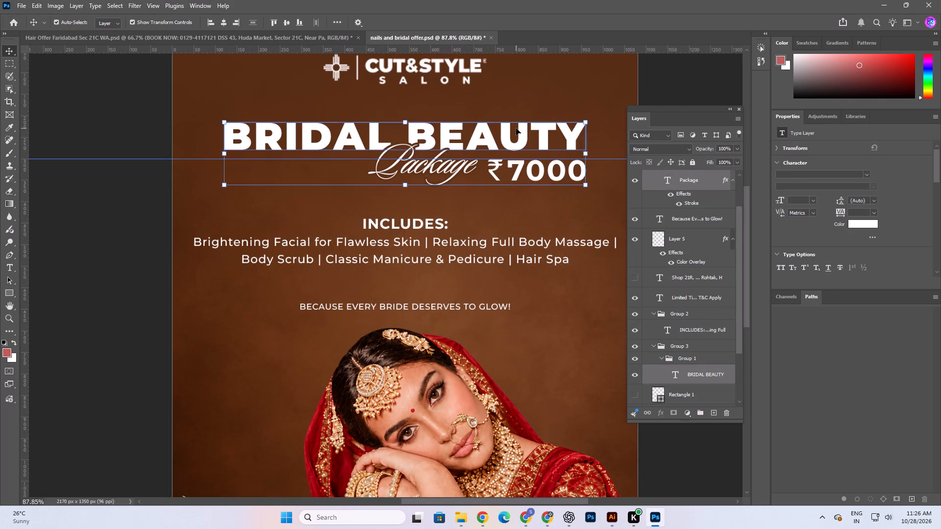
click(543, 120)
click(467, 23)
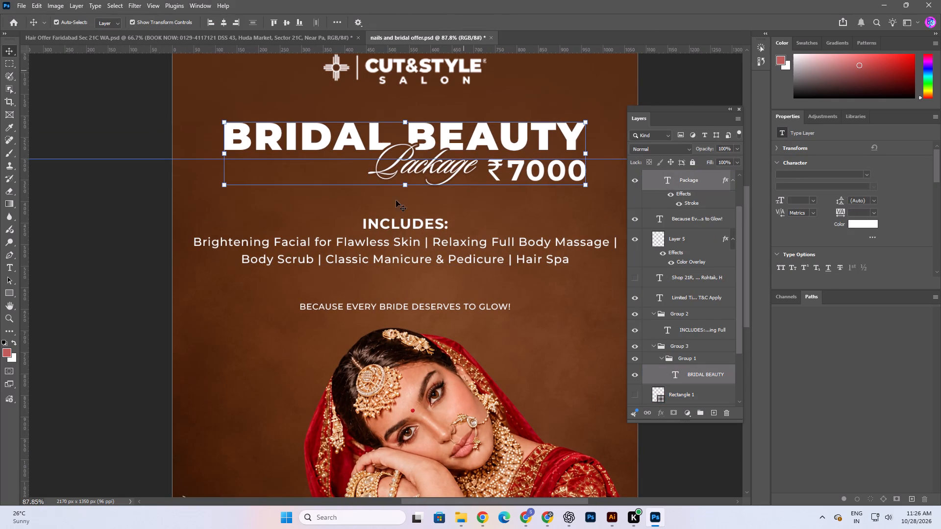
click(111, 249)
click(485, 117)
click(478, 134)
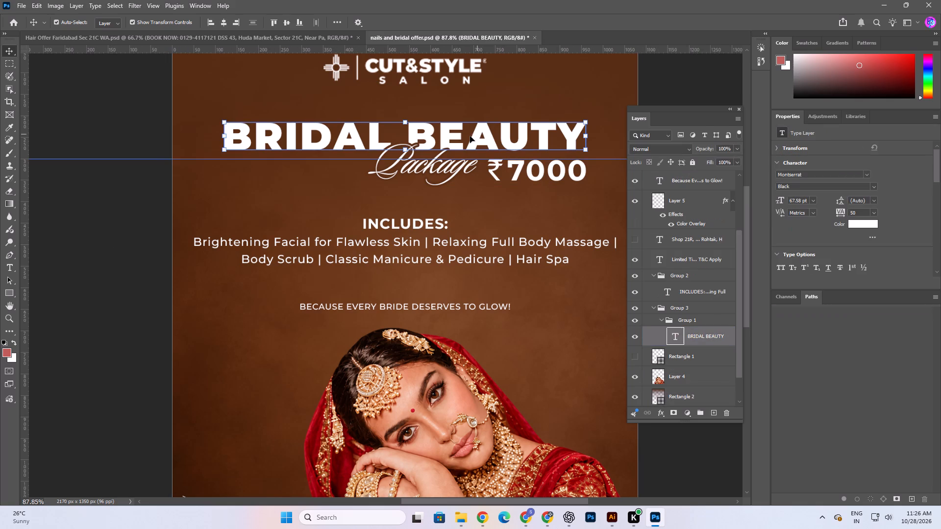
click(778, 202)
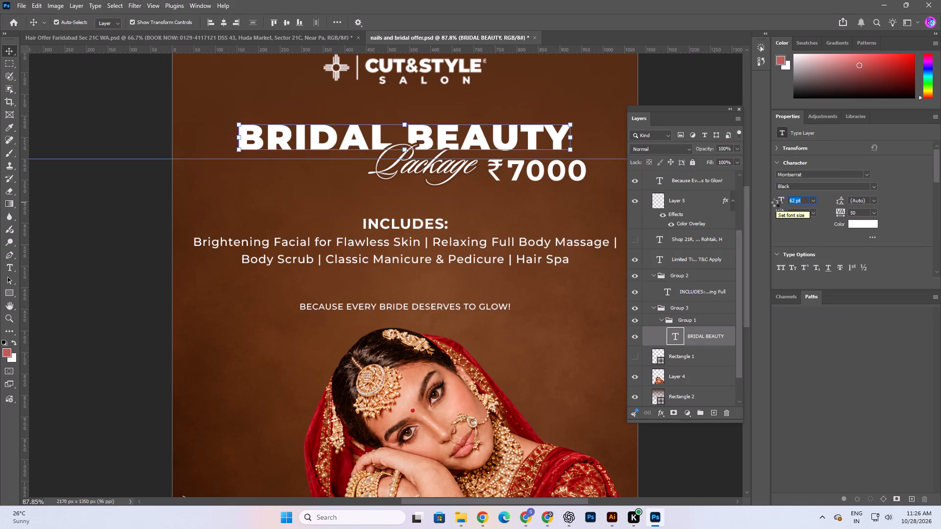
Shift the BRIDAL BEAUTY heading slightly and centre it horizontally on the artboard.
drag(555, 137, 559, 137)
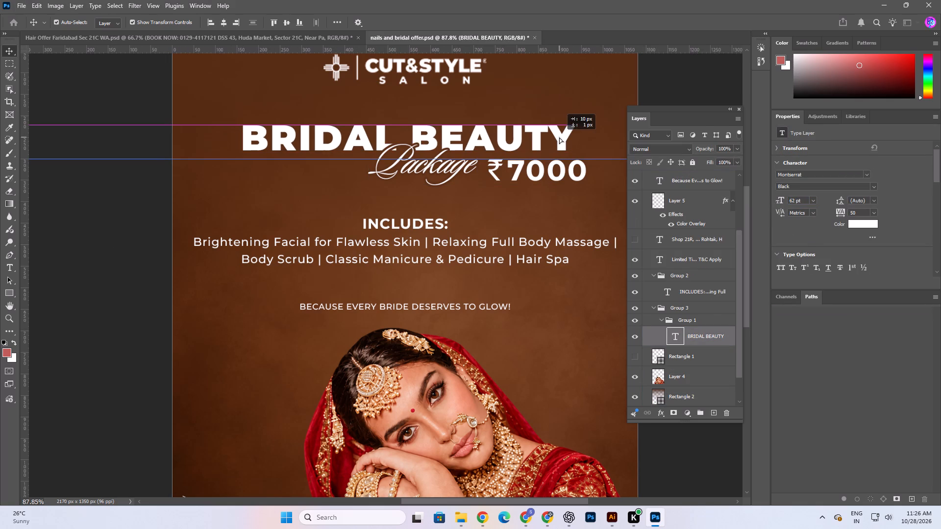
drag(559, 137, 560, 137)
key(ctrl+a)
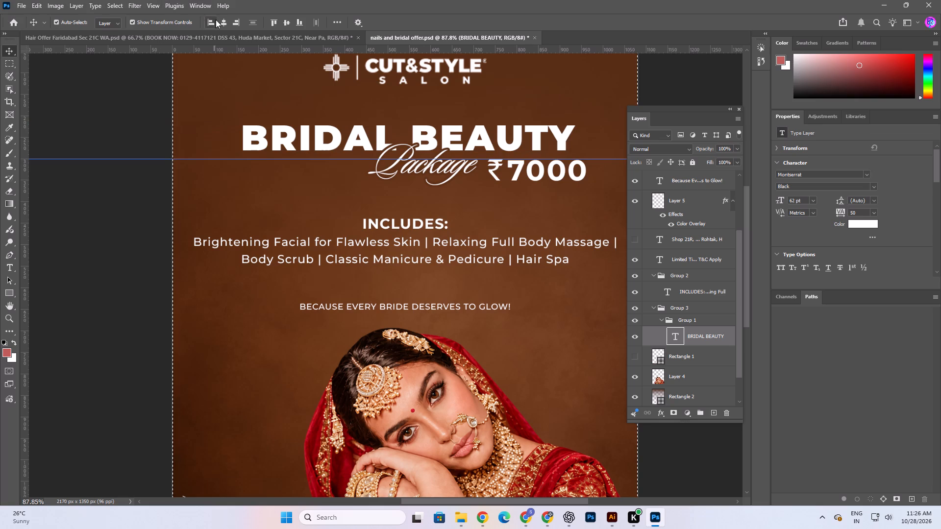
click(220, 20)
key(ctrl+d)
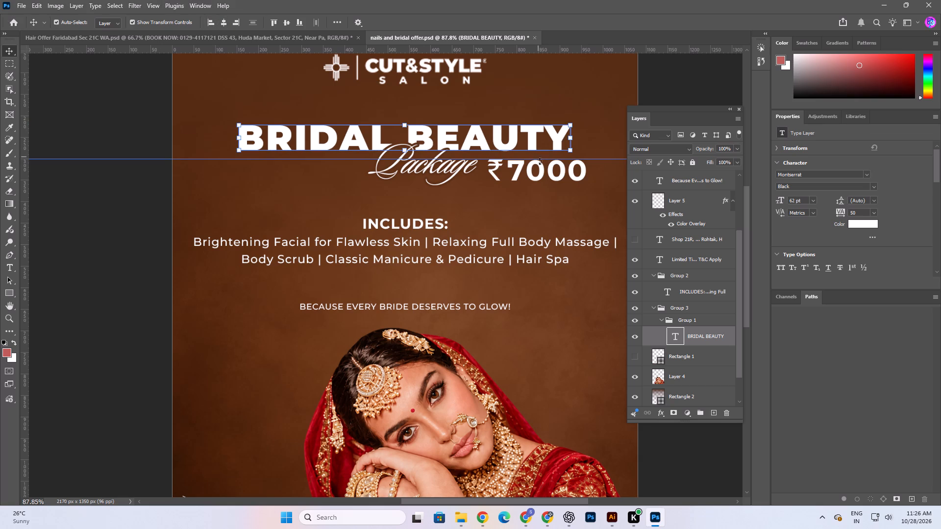
Align the right edges of the BRIDAL BEAUTY heading and the ₹7000 price, and nudge both 20 px left.
click(537, 170)
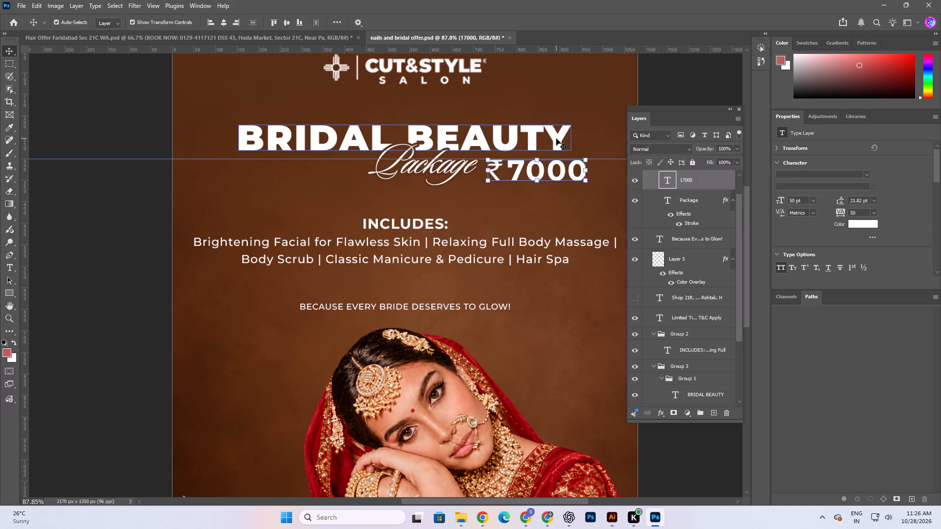
shift+click(556, 139)
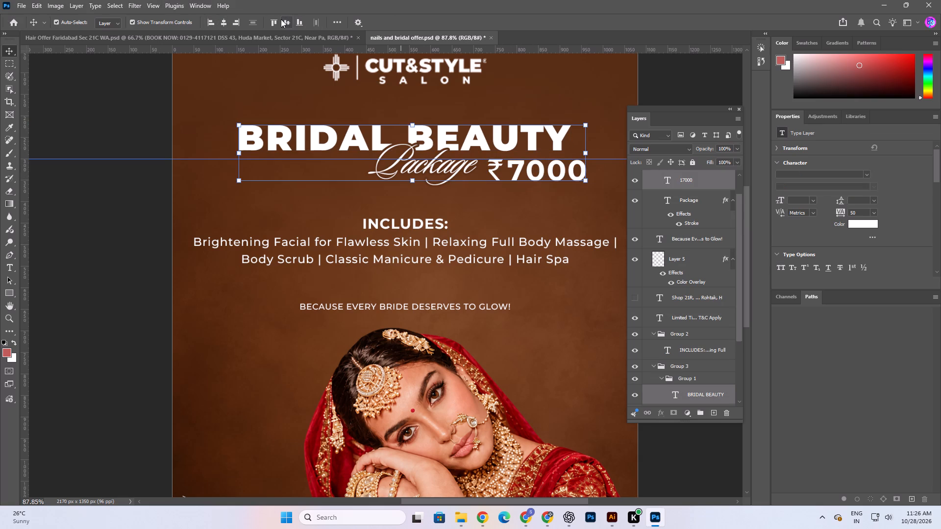
click(238, 24)
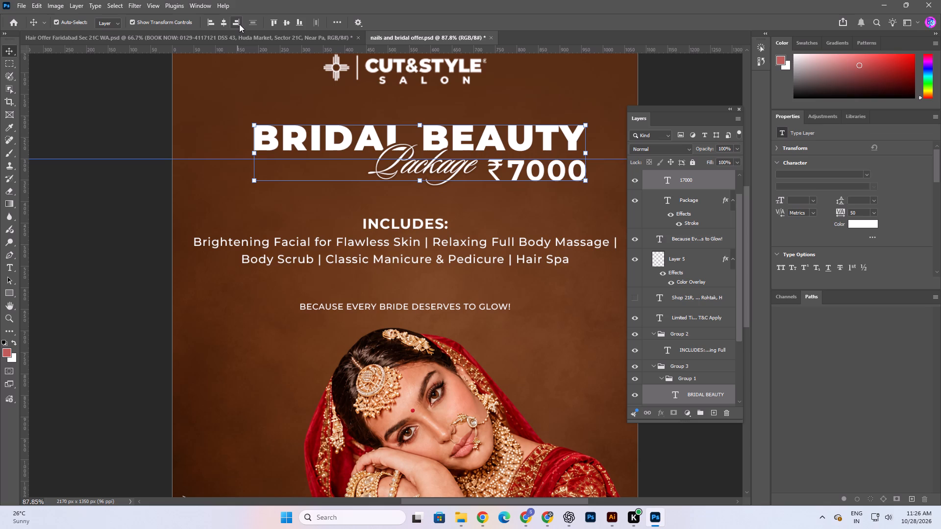
key(shift+Left)
key(shift+Left)
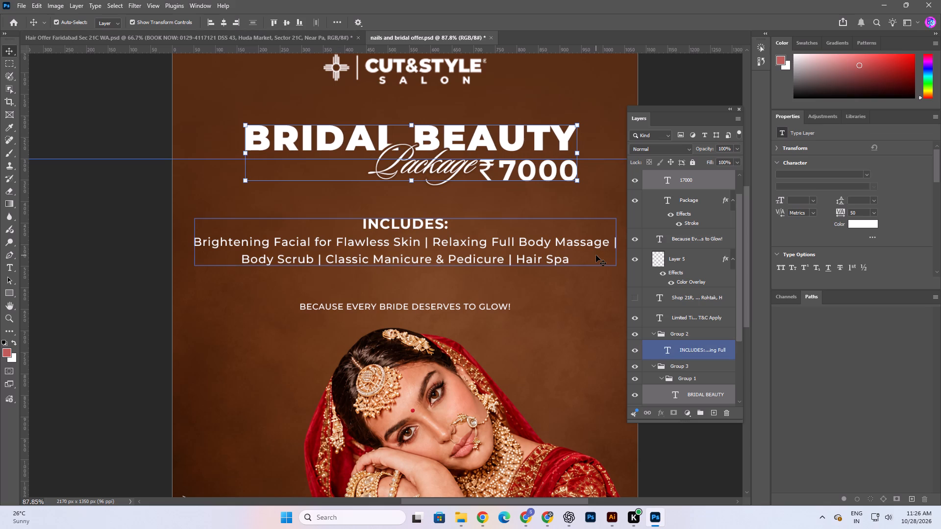
click(99, 191)
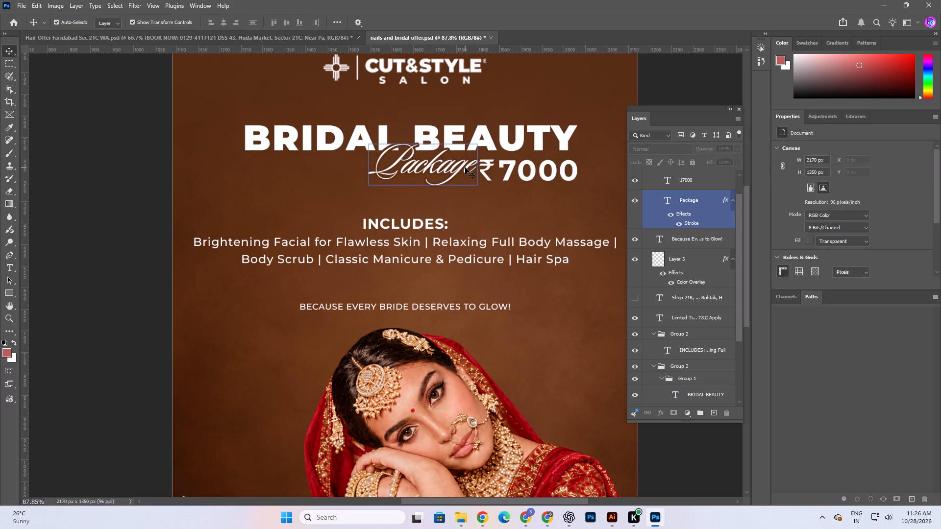
Centre the script Package text horizontally on the artboard.
click(437, 159)
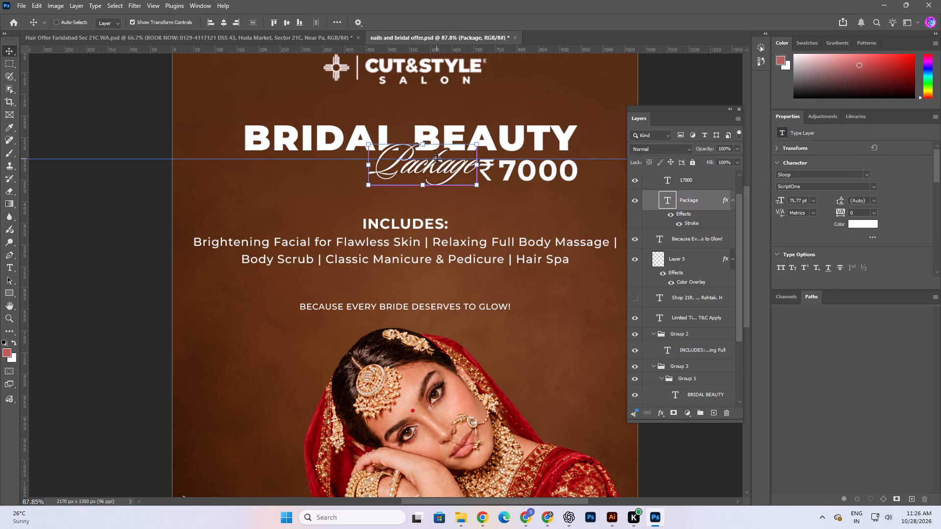
key(ctrl+a)
click(224, 22)
click(224, 22)
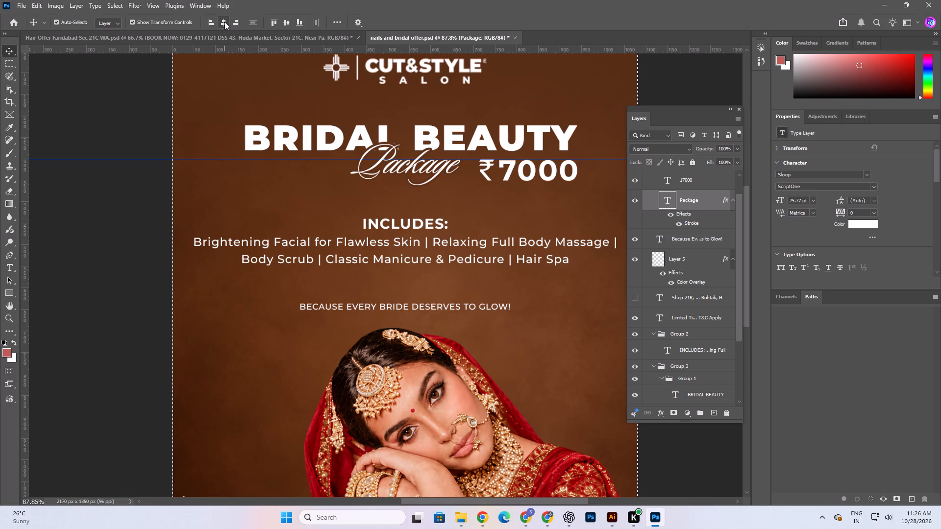
key(ctrl+d)
Centre the BRIDAL BEAUTY heading horizontally on the artboard.
click(527, 137)
key(ctrl+a)
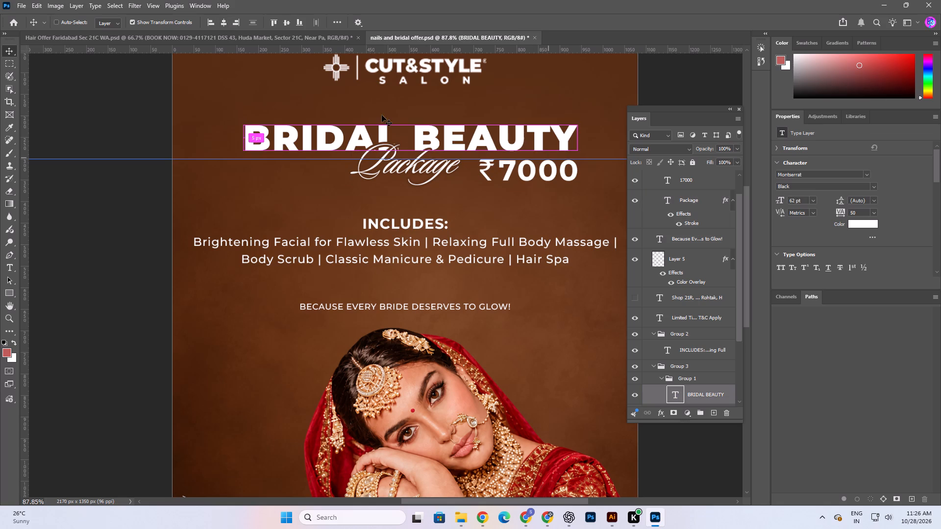
click(224, 21)
click(223, 21)
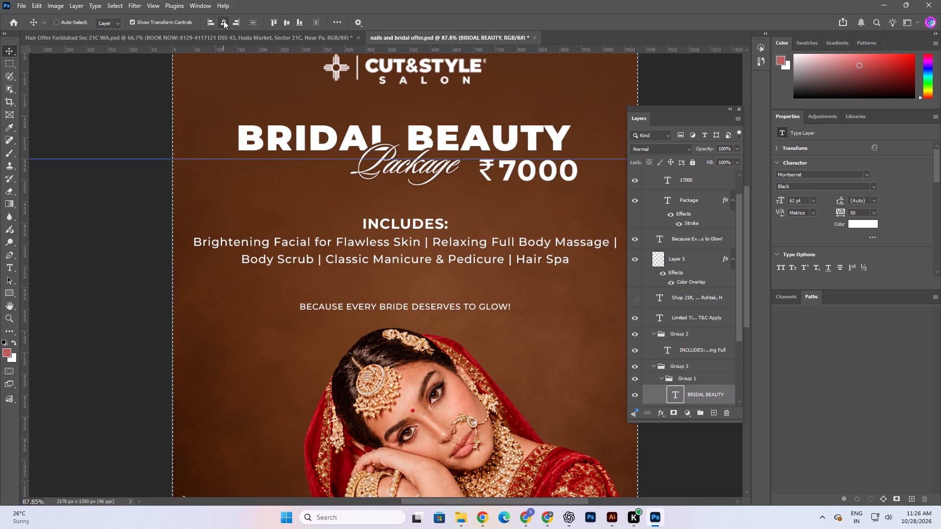
key(ctrl+d)
click(53, 197)
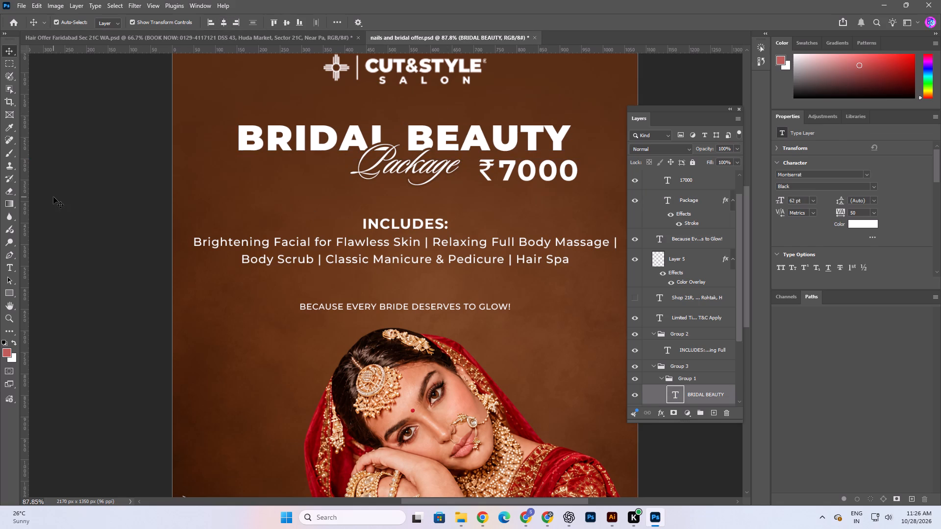
Set the BRIDAL BEAUTY heading to 75 tracking and 64 pt, and centre it horizontally on the artboard.
click(551, 171)
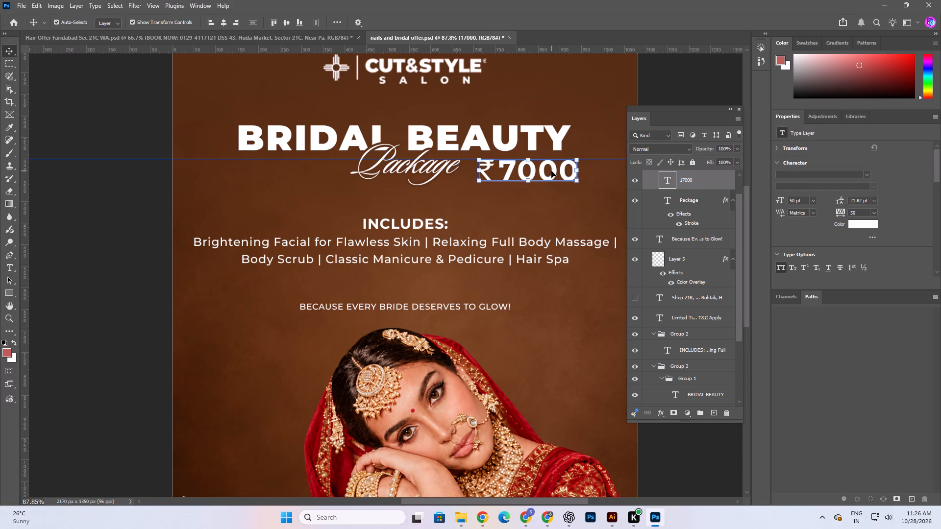
click(528, 135)
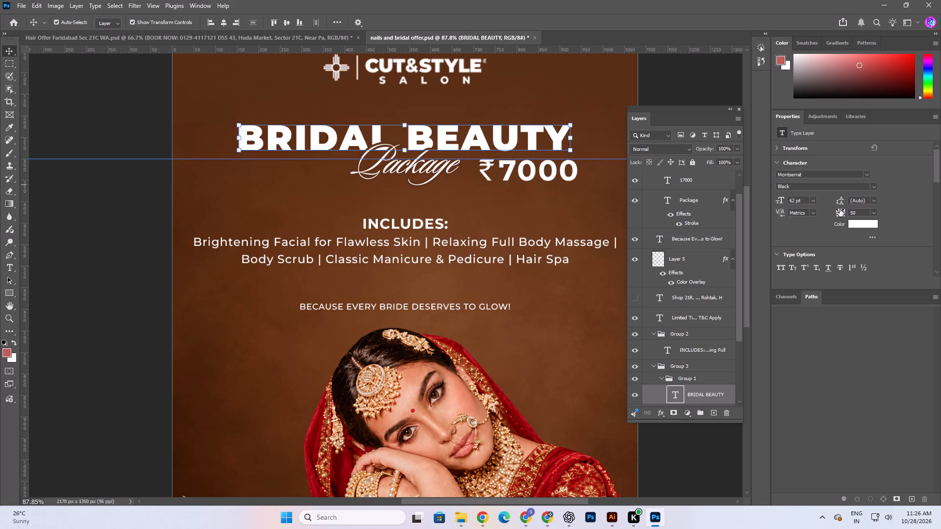
click(876, 212)
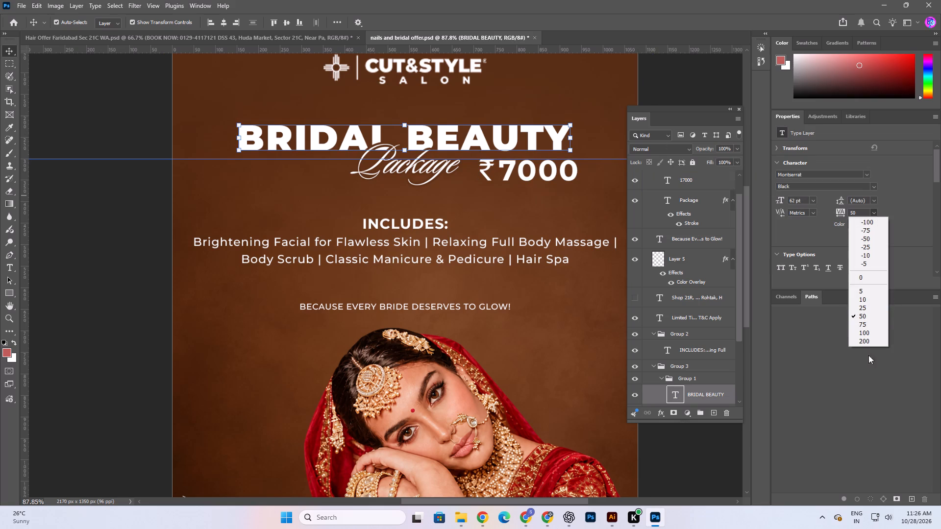
click(871, 327)
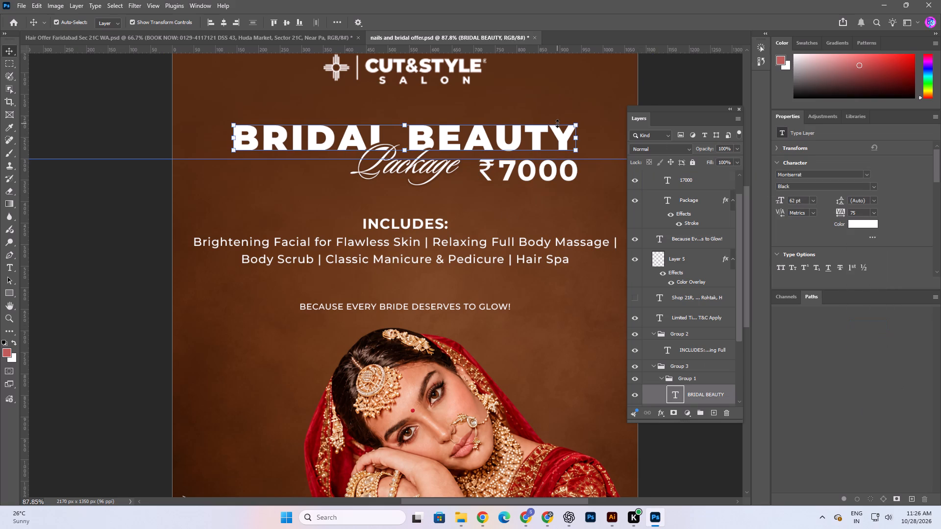
click(782, 200)
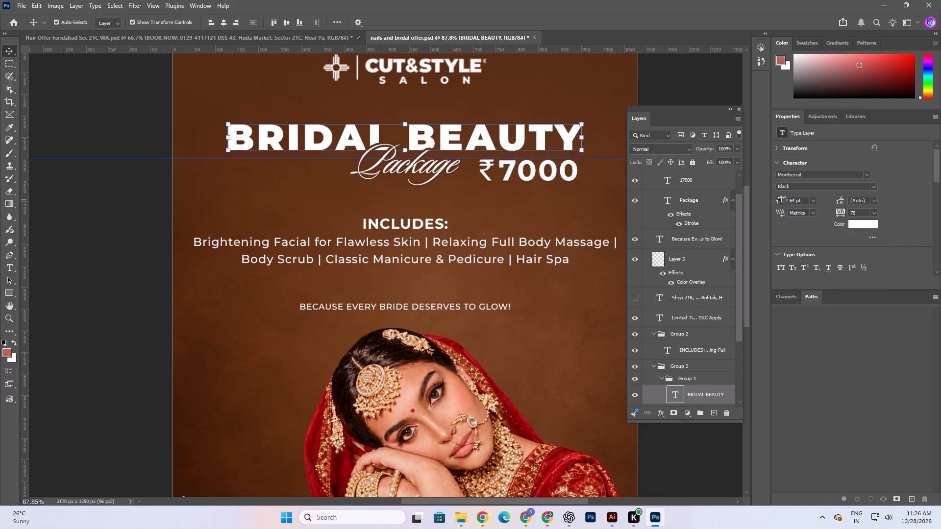
key(ctrl+a)
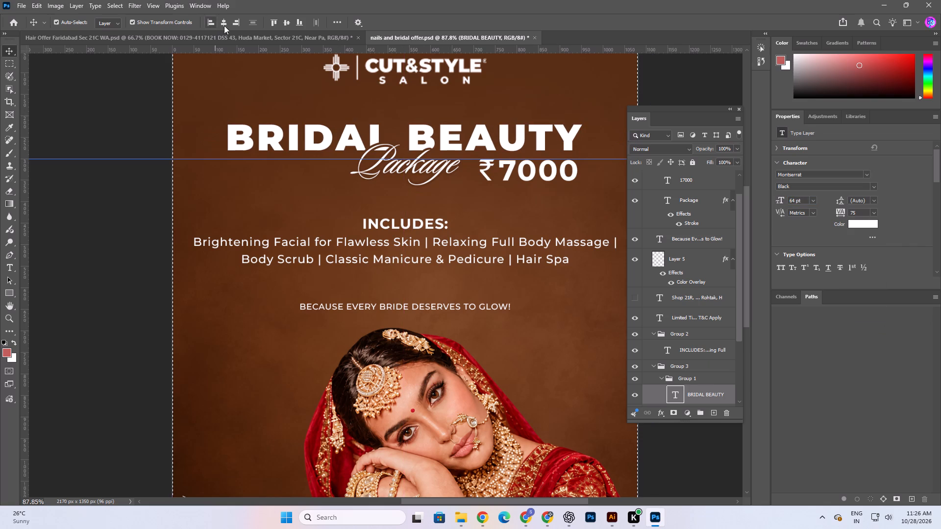
click(227, 24)
click(227, 24)
key(ctrl+d)
Nudge the ₹7000 price text slightly to the right.
click(540, 168)
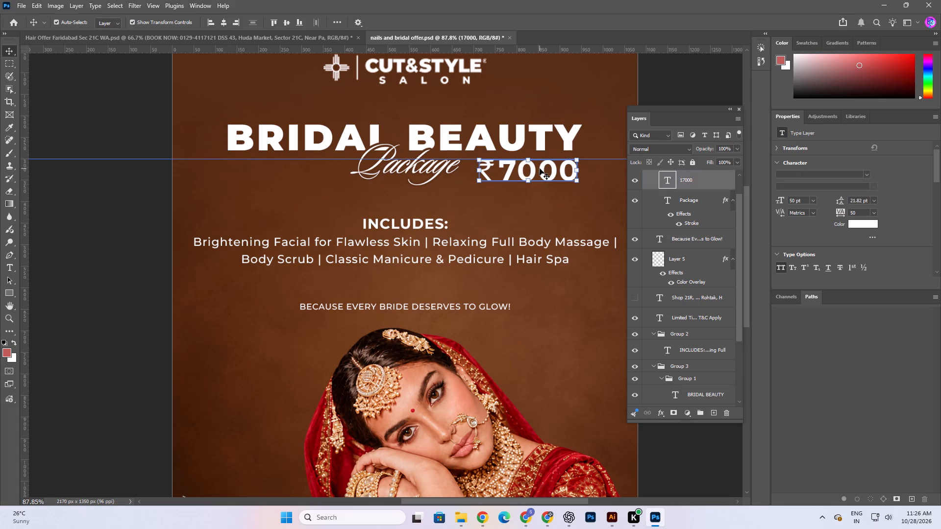
key(Right)
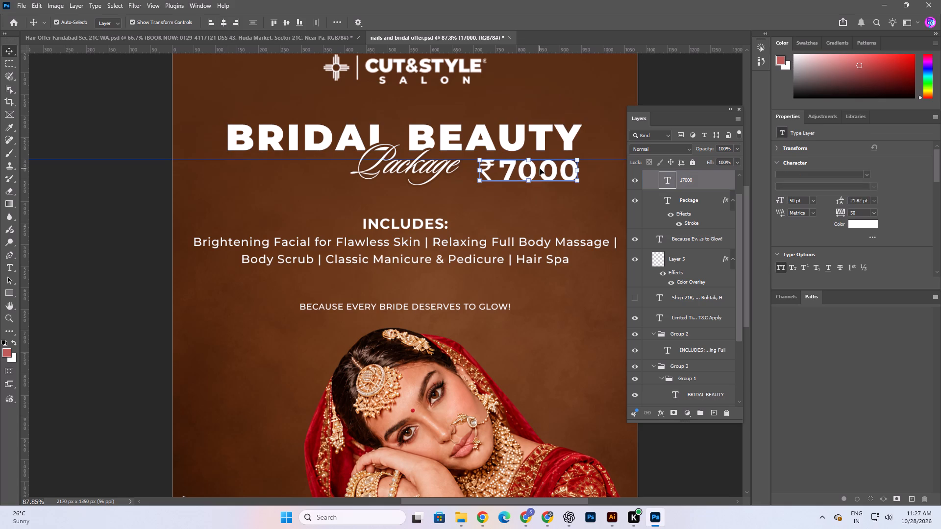
Realign the script Package text to the artboard's horizontal centre.
click(407, 167)
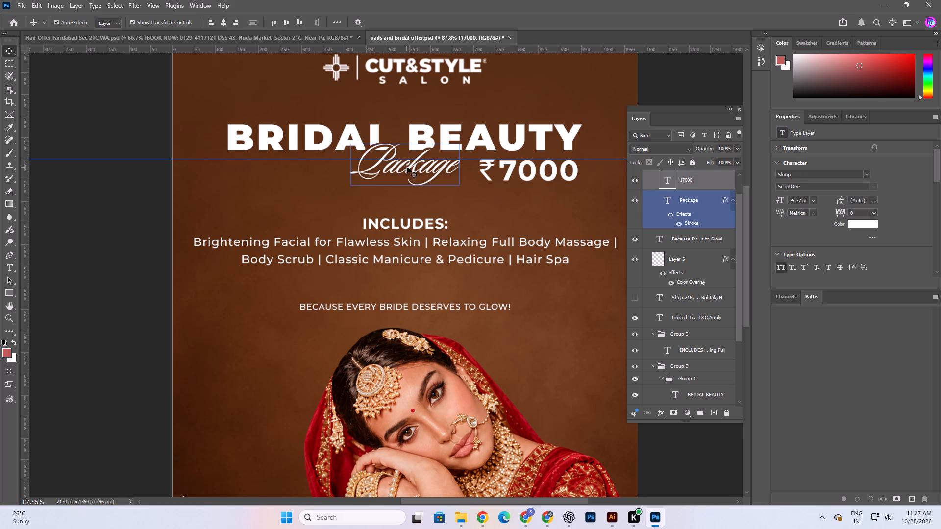
key(ctrl+a)
double_click(220, 24)
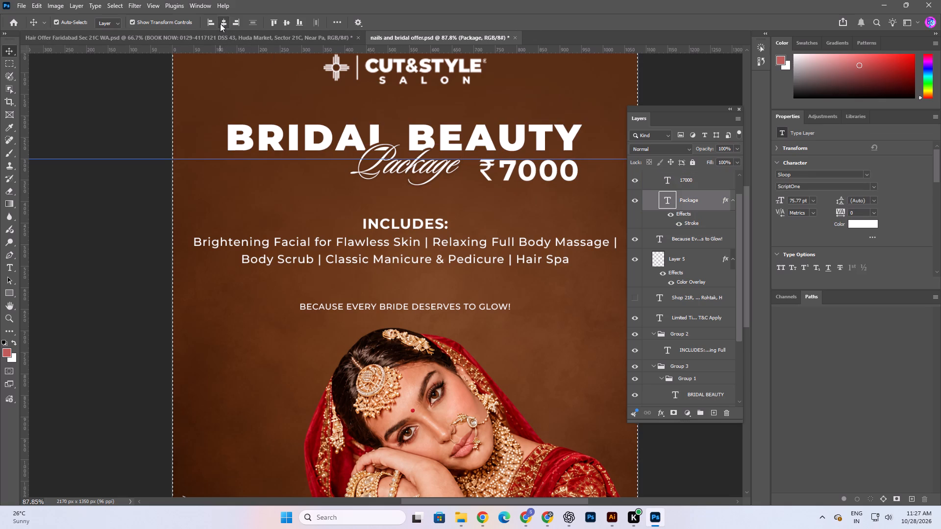
key(ctrl+d)
click(85, 228)
alt+scroll(413, 198, down, 2)
alt+scroll(492, 247, down, 3)
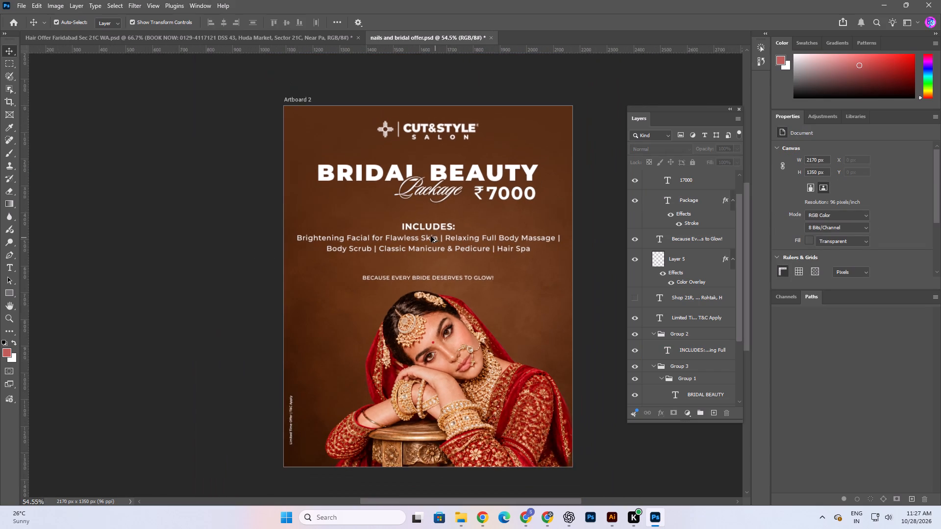
Enlarge the CUT&STYLE SALON logo on Layer 5 to about 412 px wide and centre it horizontally on the artboard.
scroll(430, 235, up, 4)
key(space)
key(space)
key(space)
key(space)
key(space)
key(space)
drag(511, 192, 495, 188)
click(422, 156)
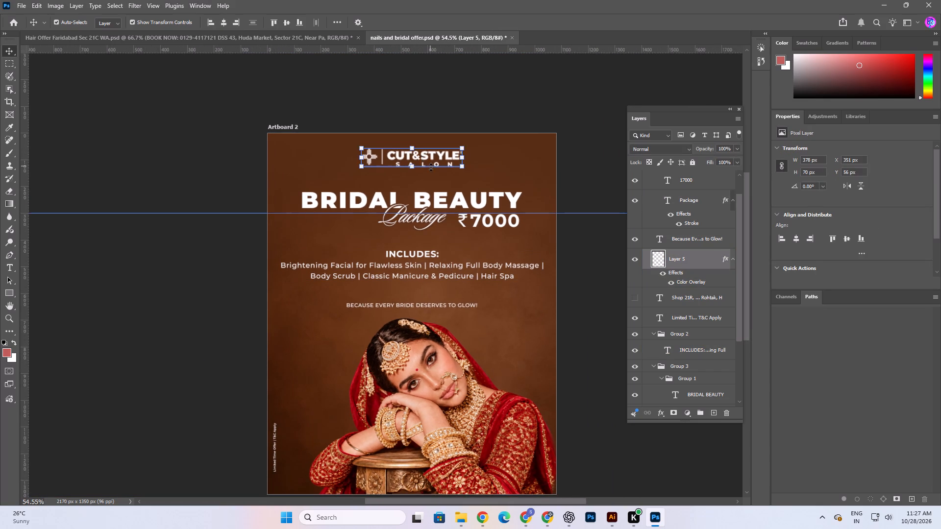
alt+scroll(431, 167, up, 4)
alt+drag(477, 167, 484, 168)
click(484, 24)
key(ctrl+a)
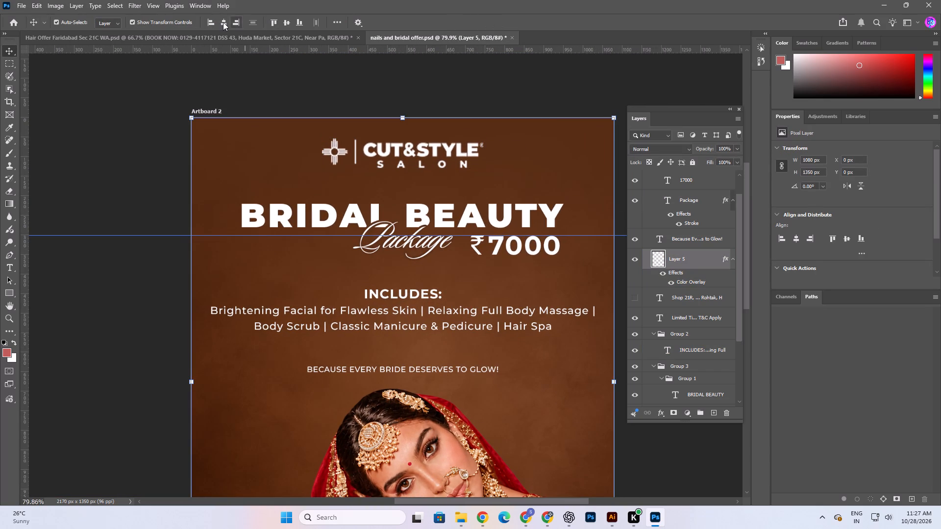
double_click(223, 22)
key(ctrl+d)
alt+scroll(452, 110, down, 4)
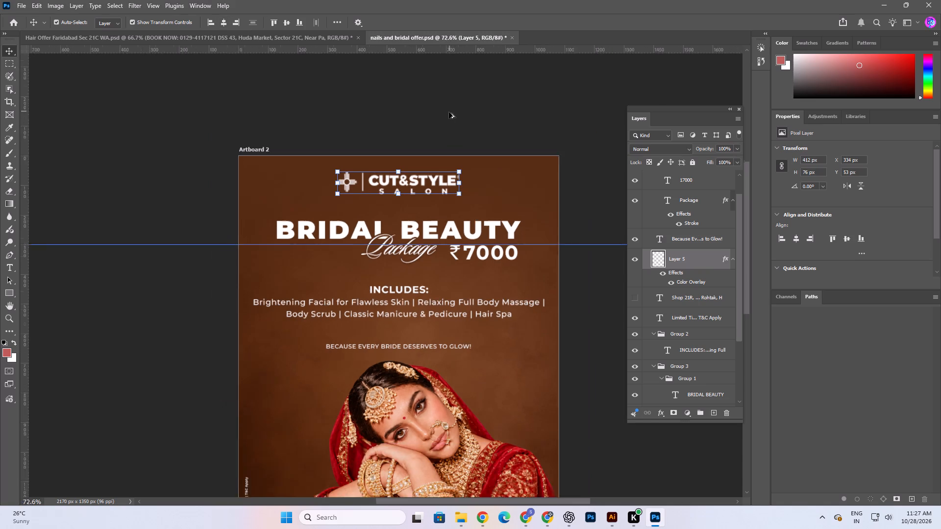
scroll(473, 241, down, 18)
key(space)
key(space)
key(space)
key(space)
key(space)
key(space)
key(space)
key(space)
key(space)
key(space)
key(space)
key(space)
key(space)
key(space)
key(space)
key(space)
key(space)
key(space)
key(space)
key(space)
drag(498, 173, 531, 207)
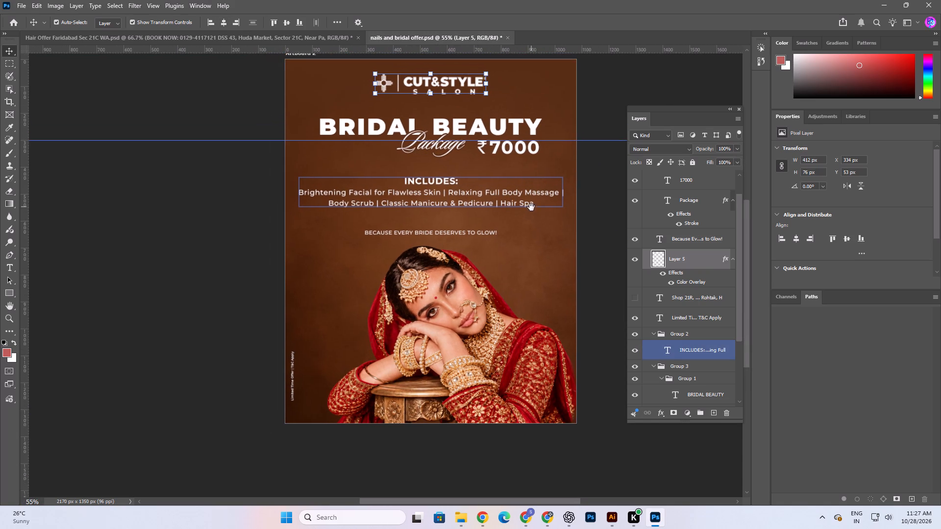
Move the "Because Every Bride Deserves to Glow!" tagline up, closer to the INCLUDES service list, keeping it centred.
drag(531, 207, 523, 210)
click(181, 251)
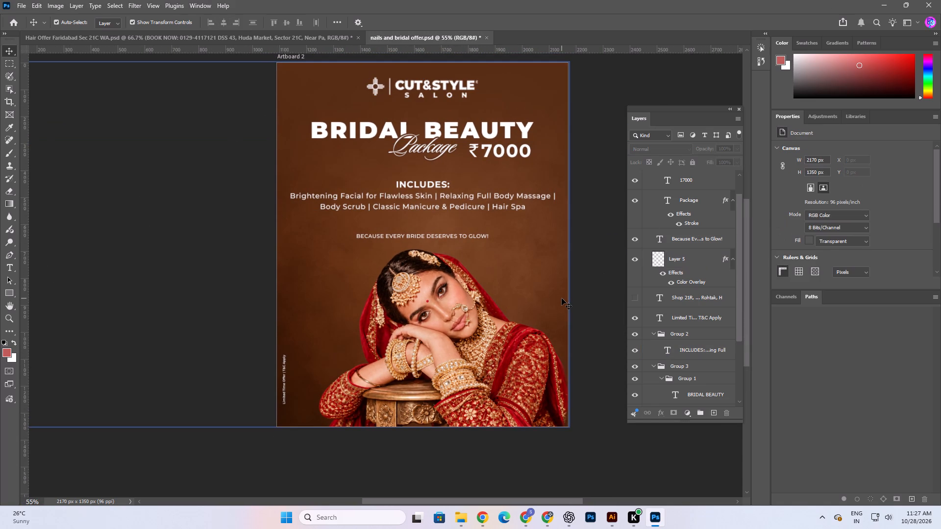
scroll(562, 296, up, 1)
alt+scroll(484, 236, up, 3)
drag(454, 247, 454, 239)
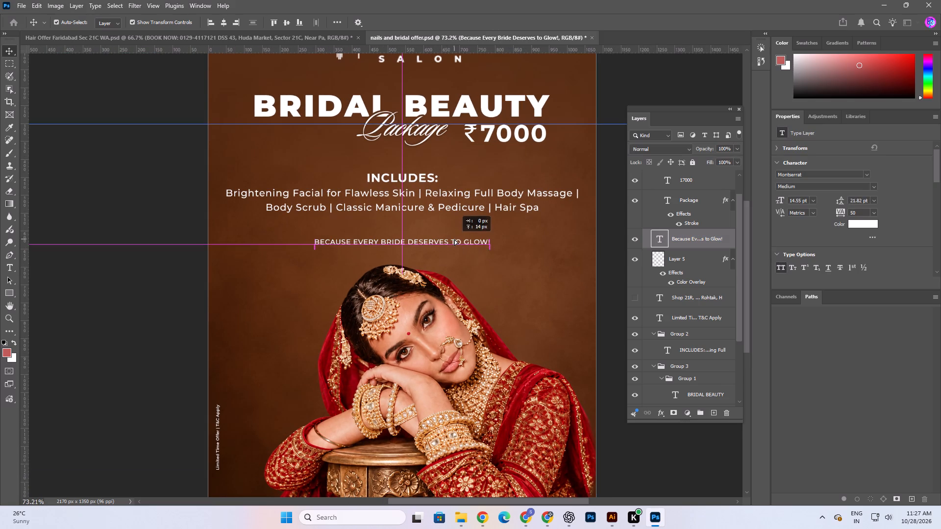
drag(454, 239, 455, 234)
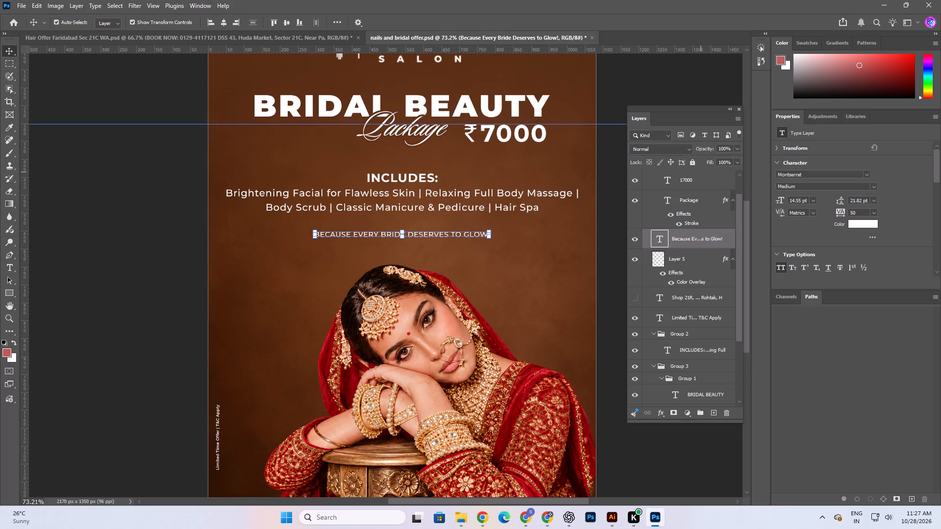
Set the tagline to 17 pt in all caps with 75 tracking.
click(778, 269)
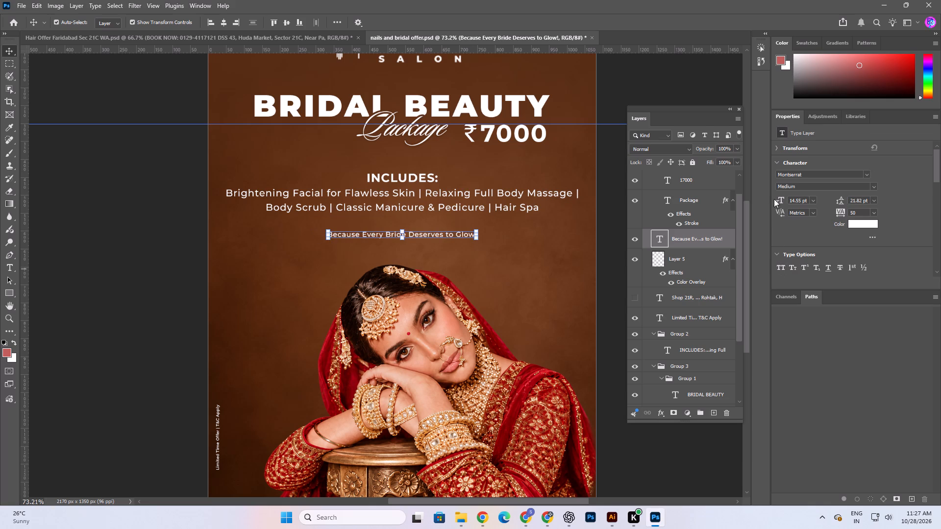
click(780, 201)
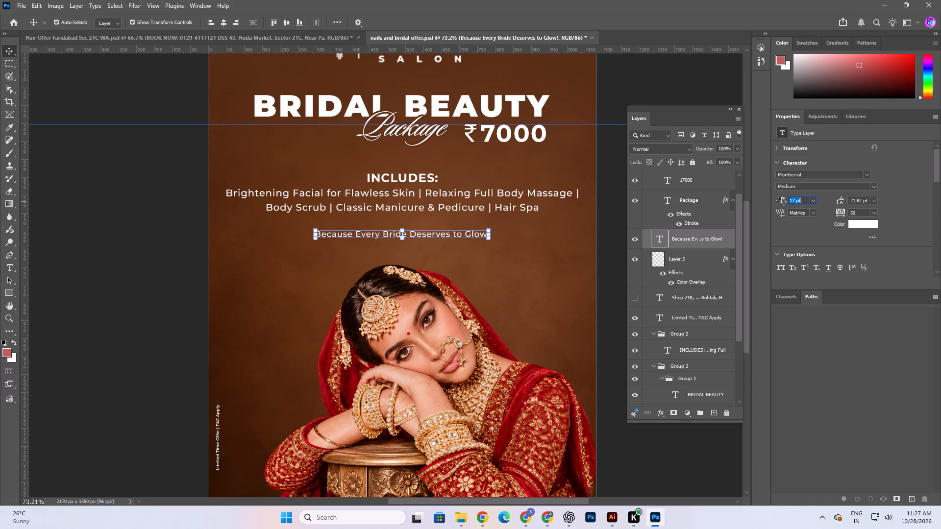
click(779, 267)
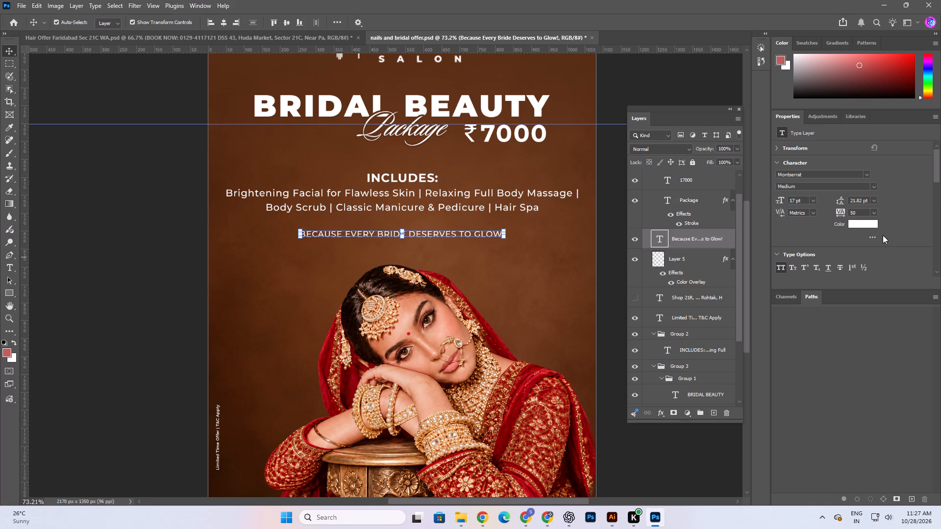
click(872, 215)
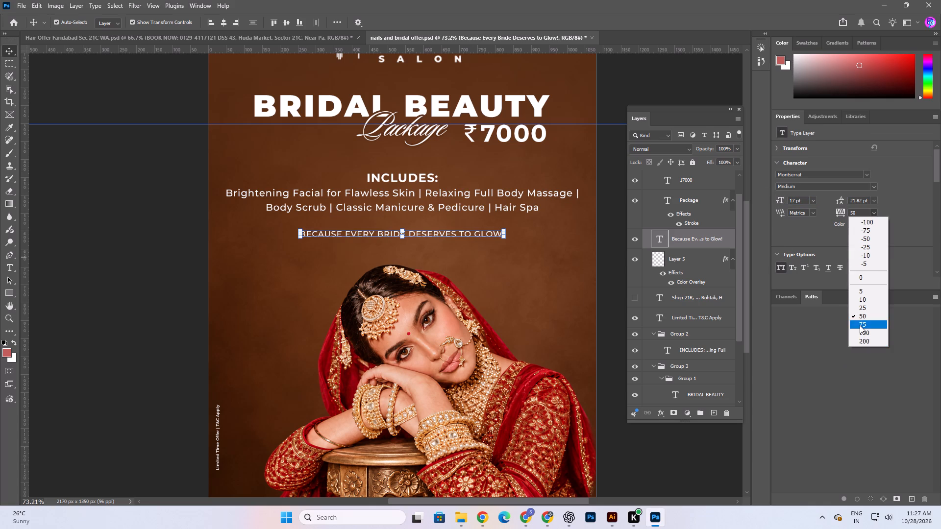
click(860, 325)
click(138, 215)
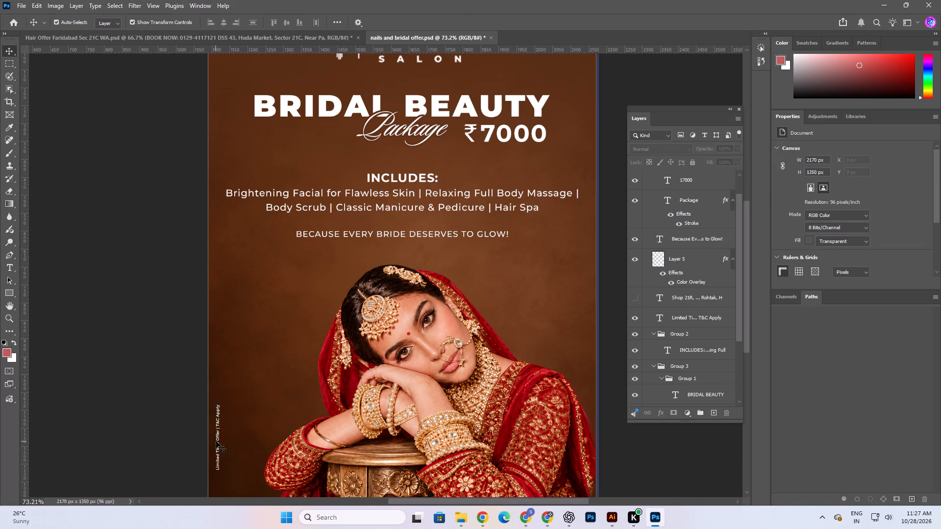
Bring the vertical "Limited Time Offer | T&C Apply" text beside the bride and rotate it 90° so it reads horizontally.
drag(216, 441, 545, 304)
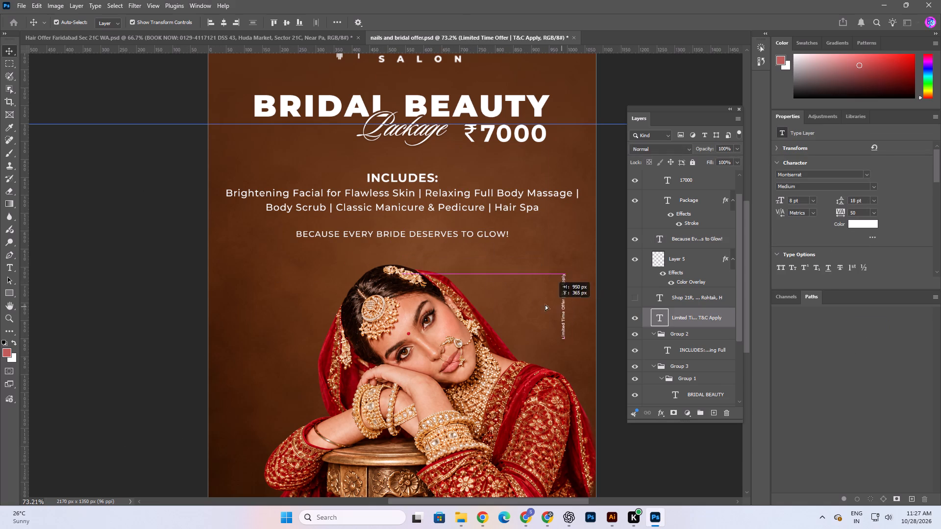
drag(545, 304, 532, 306)
scroll(382, 341, down, 6)
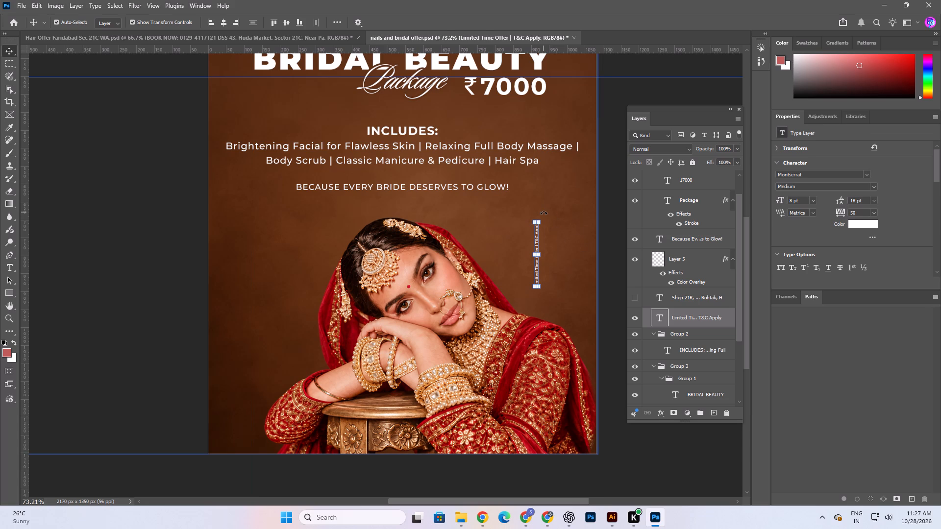
drag(544, 212, 579, 261)
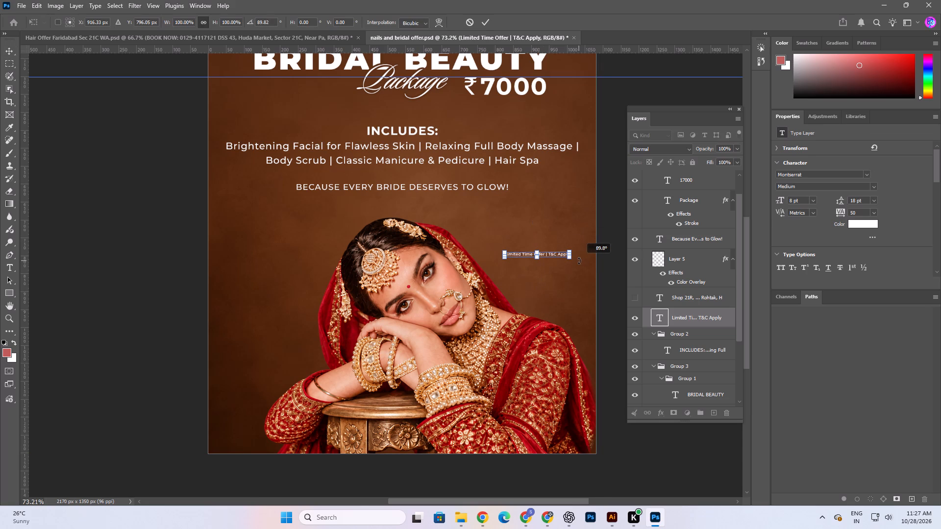
drag(579, 261, 579, 263)
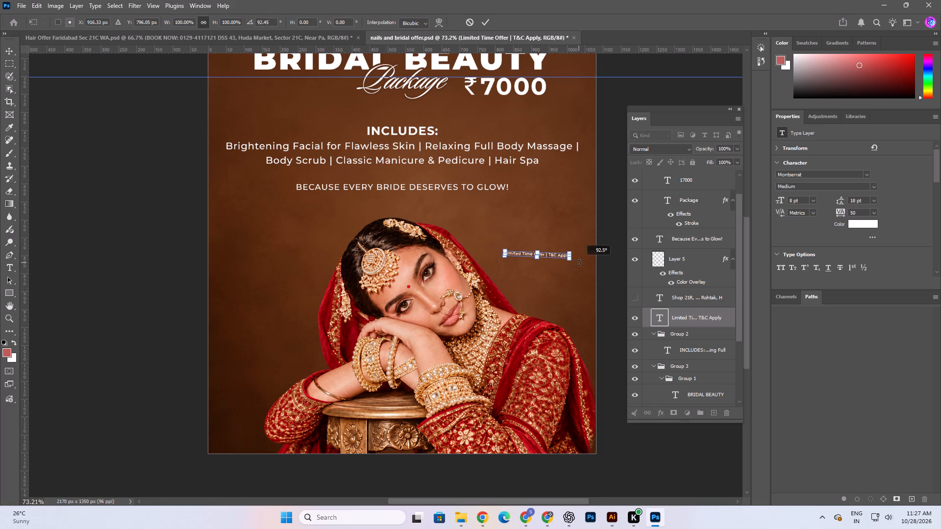
drag(579, 263, 580, 263)
double_click(272, 23)
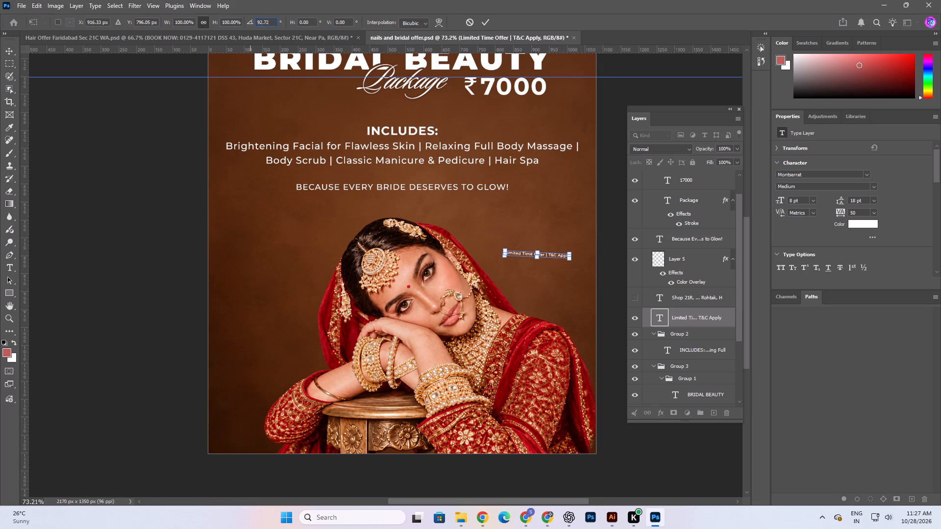
text(90)
key(Return)
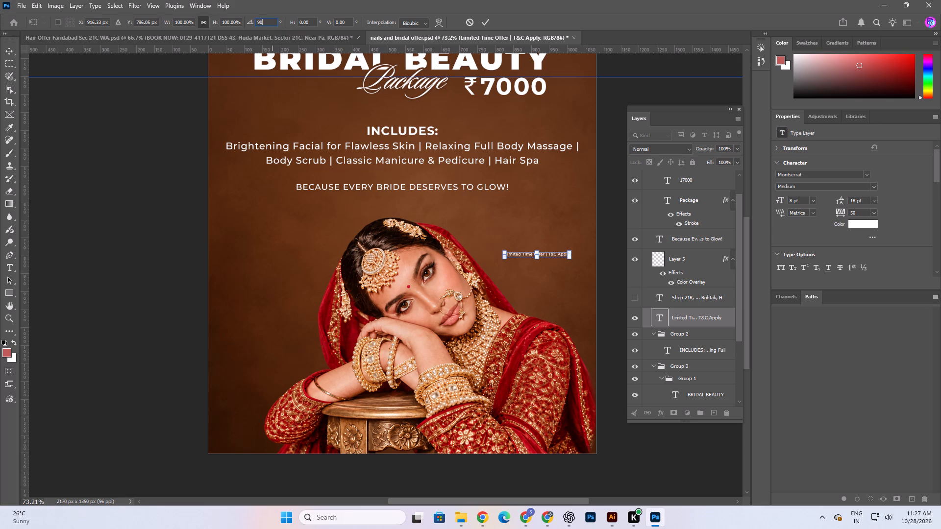
click(484, 23)
click(95, 309)
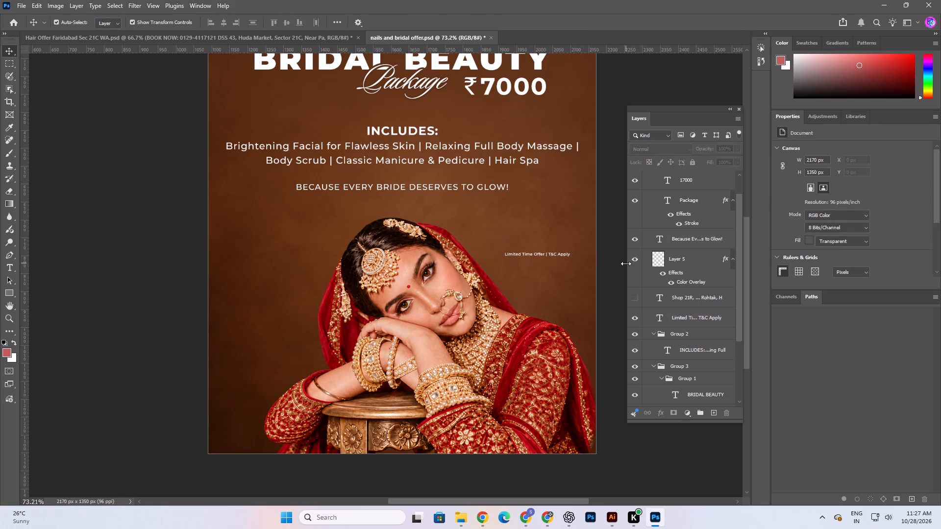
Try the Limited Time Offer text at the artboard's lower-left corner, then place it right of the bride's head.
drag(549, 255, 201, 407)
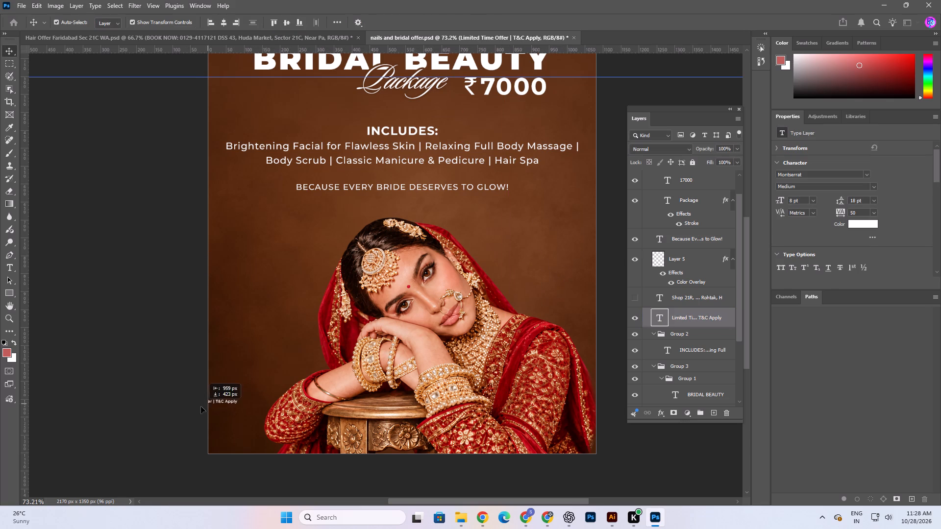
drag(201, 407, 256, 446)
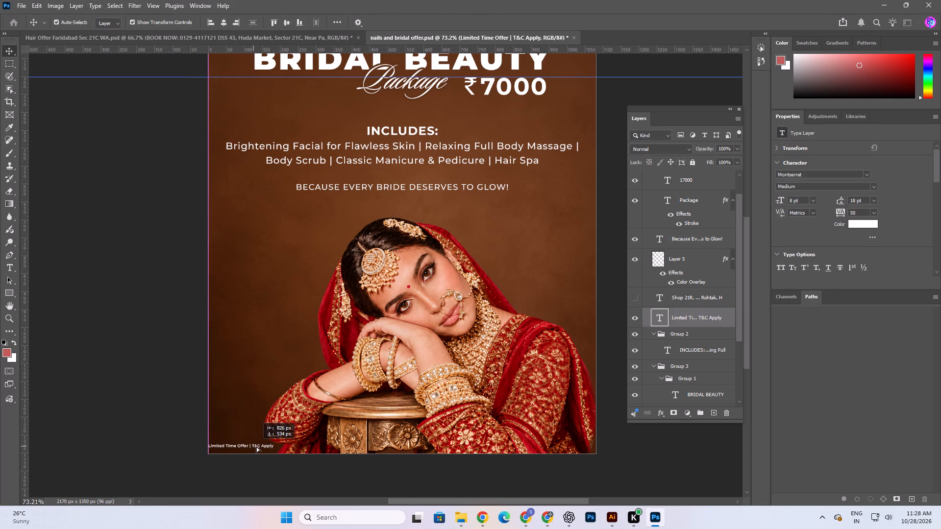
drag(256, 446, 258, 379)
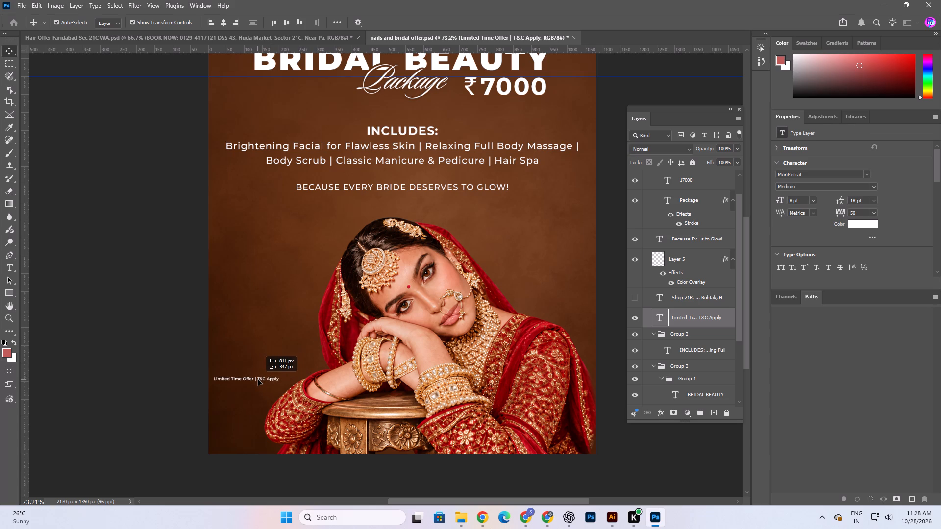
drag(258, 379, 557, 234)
Scale the bride image on Layer 4 down to 89.55% and shift it lower on the artboard.
click(393, 320)
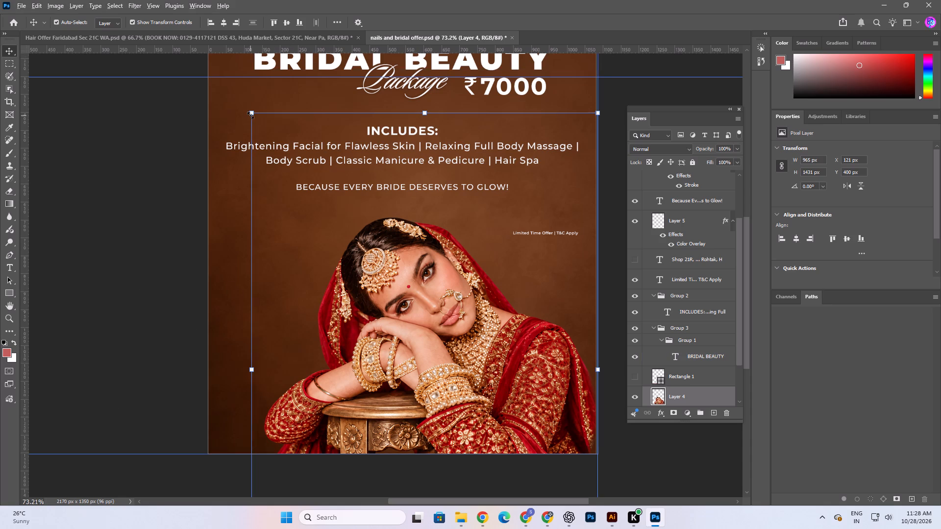
alt+drag(250, 115, 273, 139)
drag(499, 376, 490, 379)
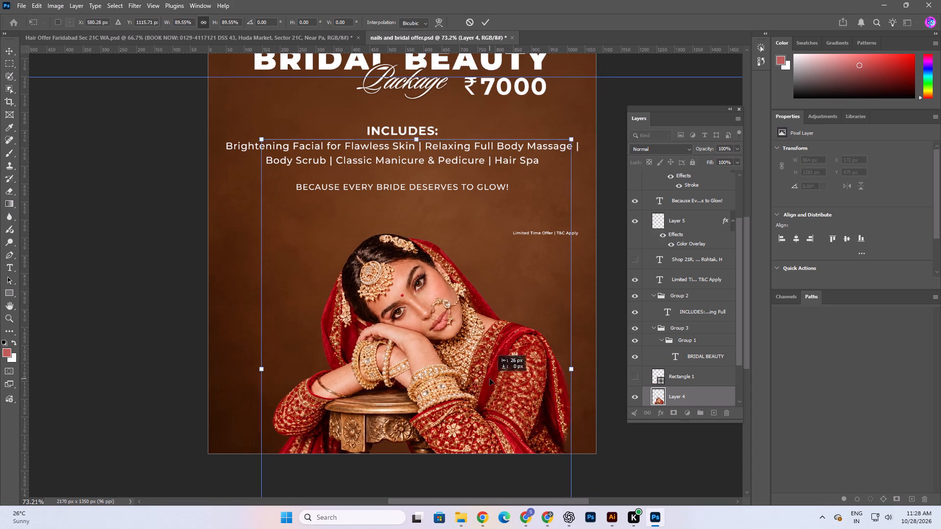
drag(490, 379, 488, 393)
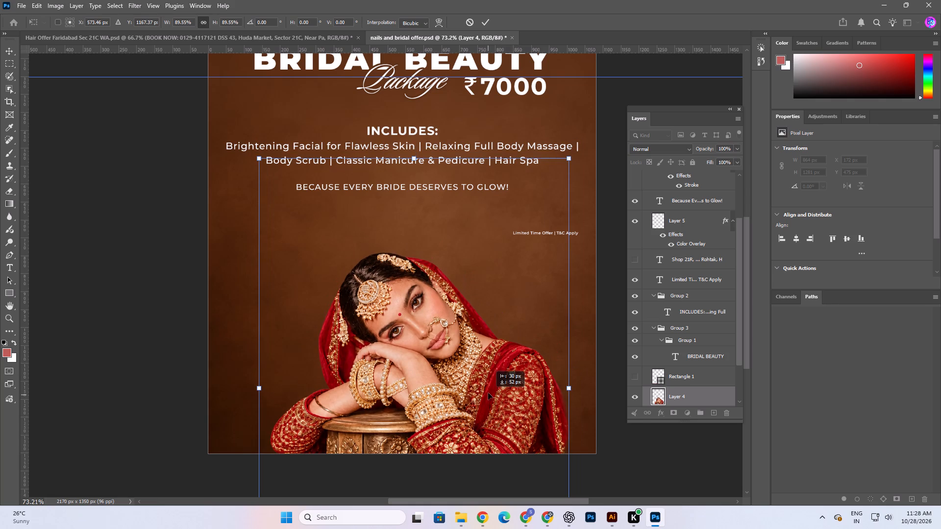
drag(488, 393, 488, 390)
click(479, 23)
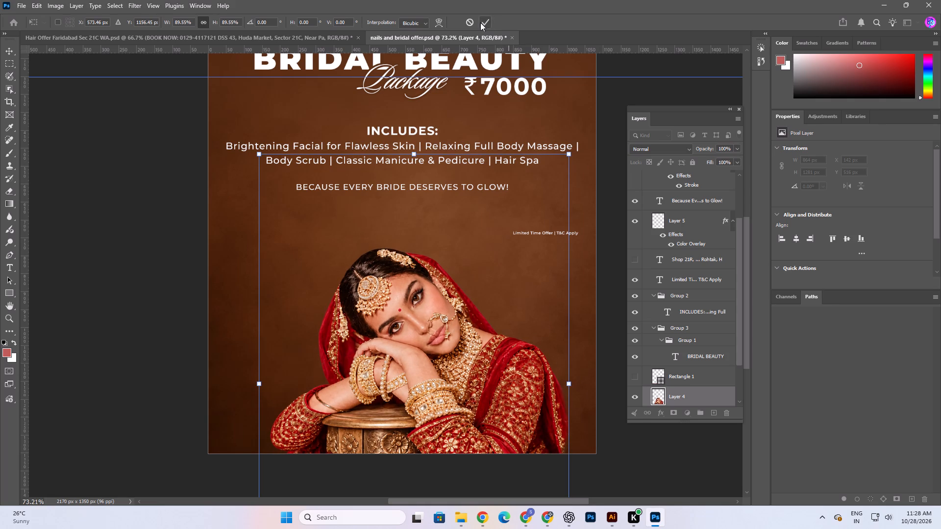
click(480, 25)
click(79, 200)
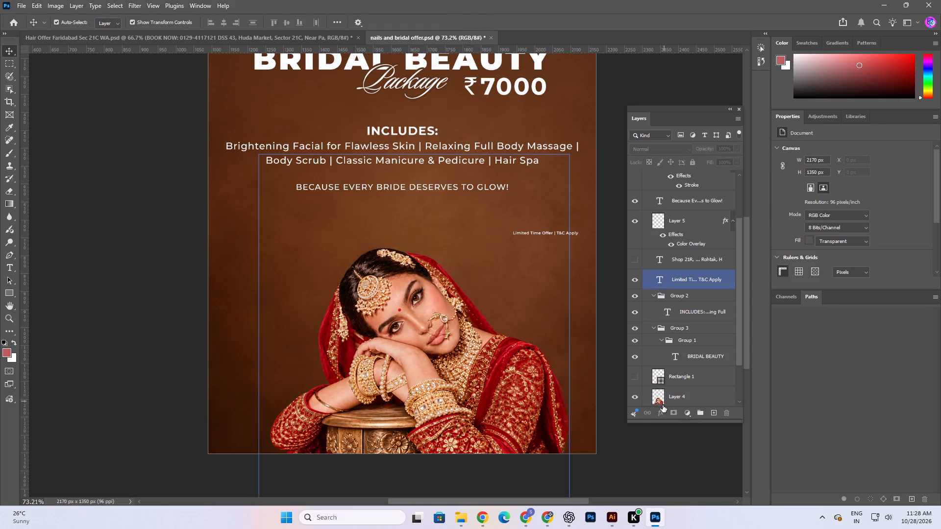
Move the bride image up about 64 px and left about 12 px.
drag(451, 405, 450, 364)
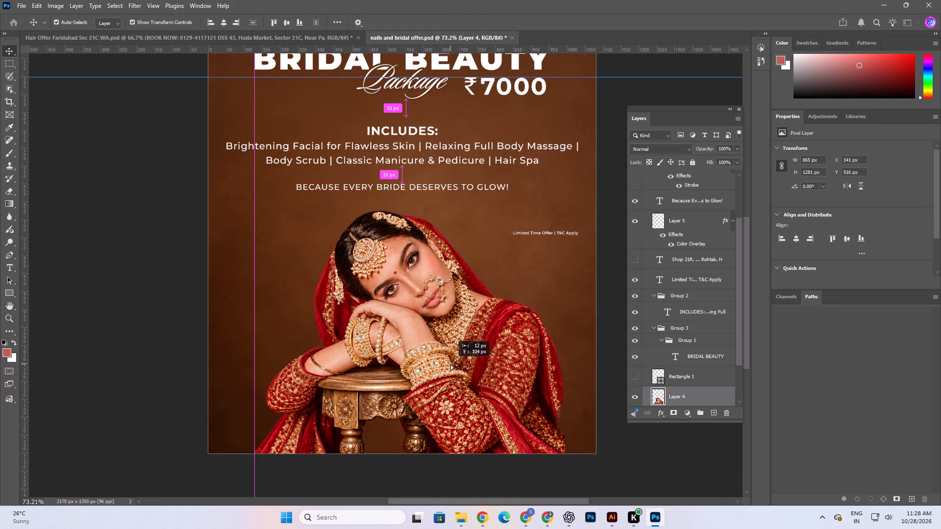
drag(450, 364, 450, 380)
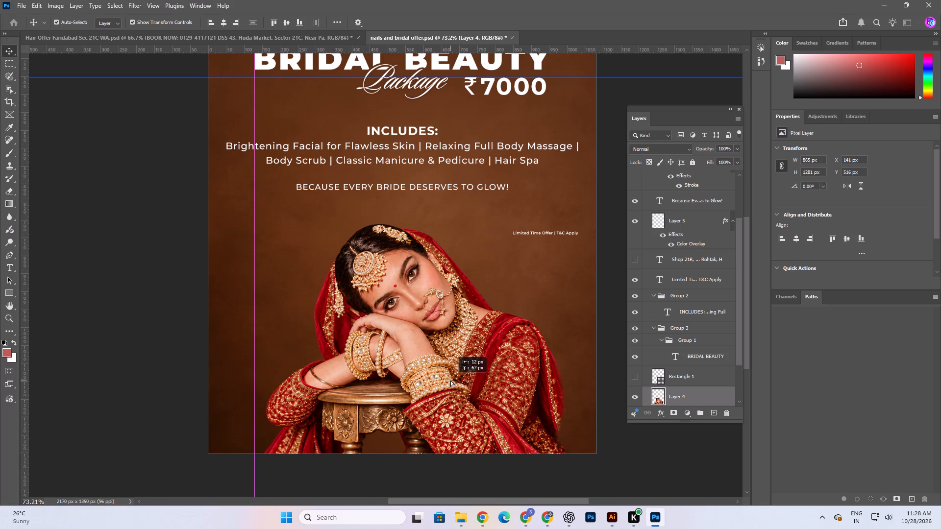
drag(450, 380, 449, 382)
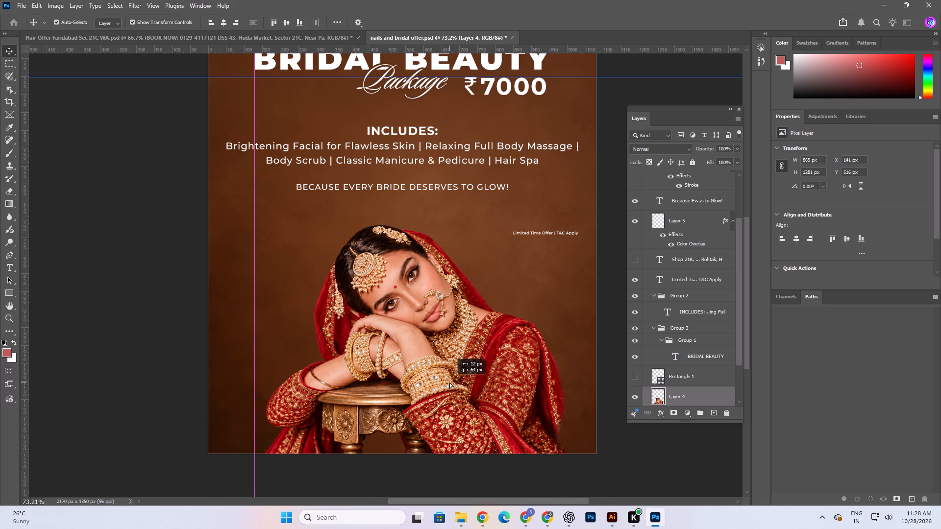
drag(449, 382, 449, 382)
Enlarge the bride image to 108.20% and centre it horizontally on the artboard, below the tagline.
alt+scroll(451, 337, down, 3)
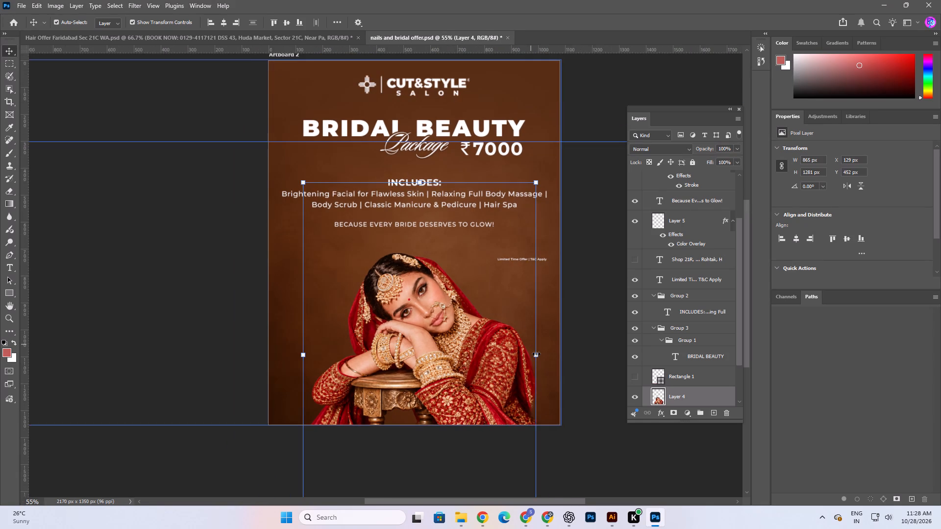
alt+drag(536, 354, 545, 355)
drag(505, 358, 498, 360)
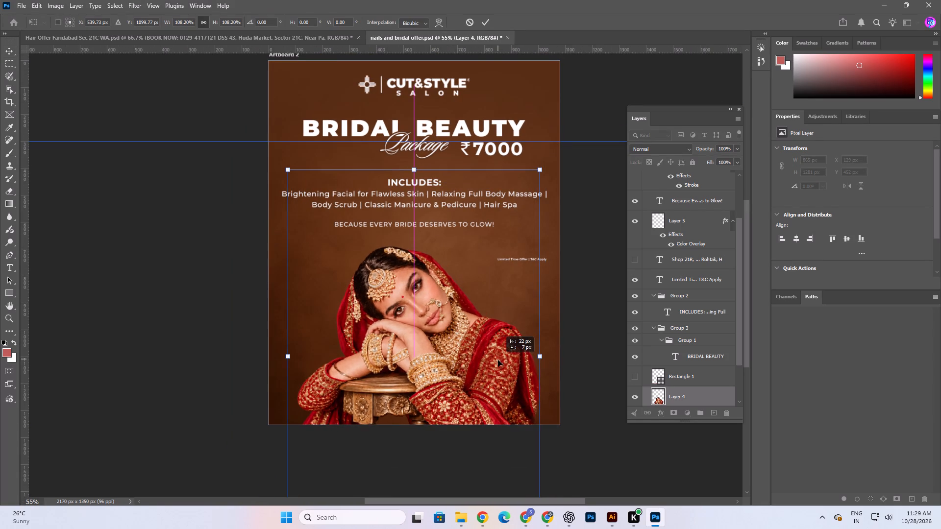
drag(498, 360, 498, 363)
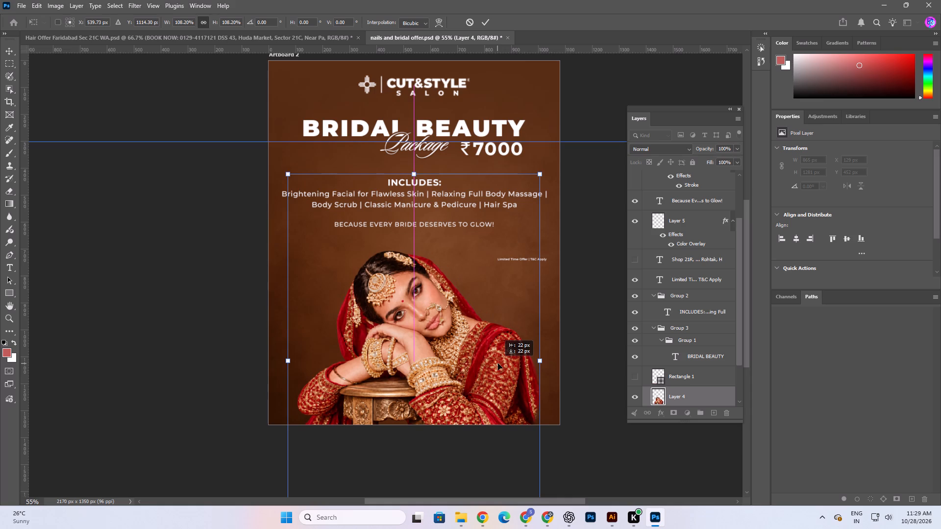
drag(498, 363, 500, 363)
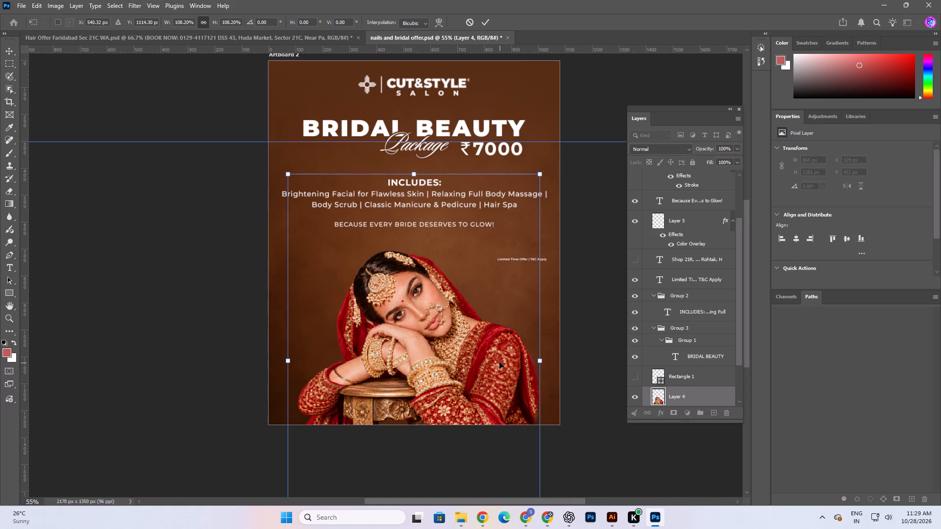
click(478, 357)
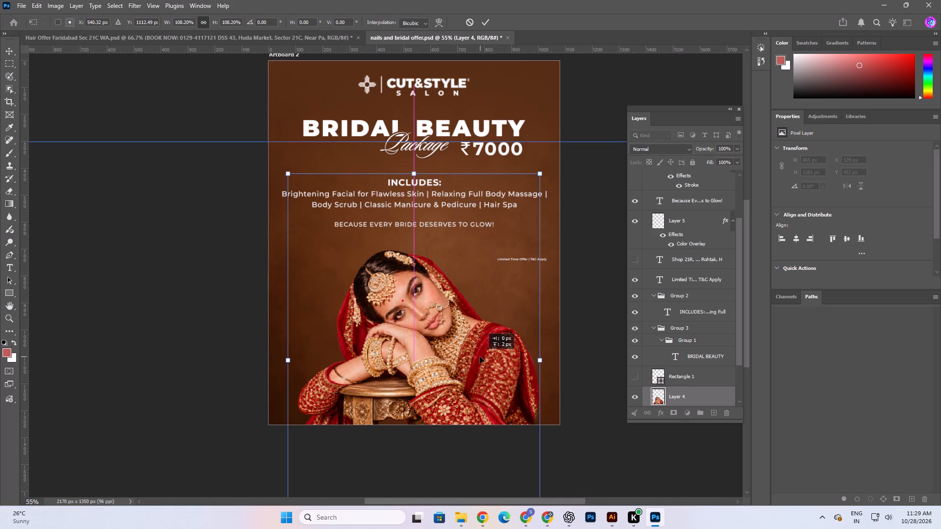
click(488, 24)
click(128, 302)
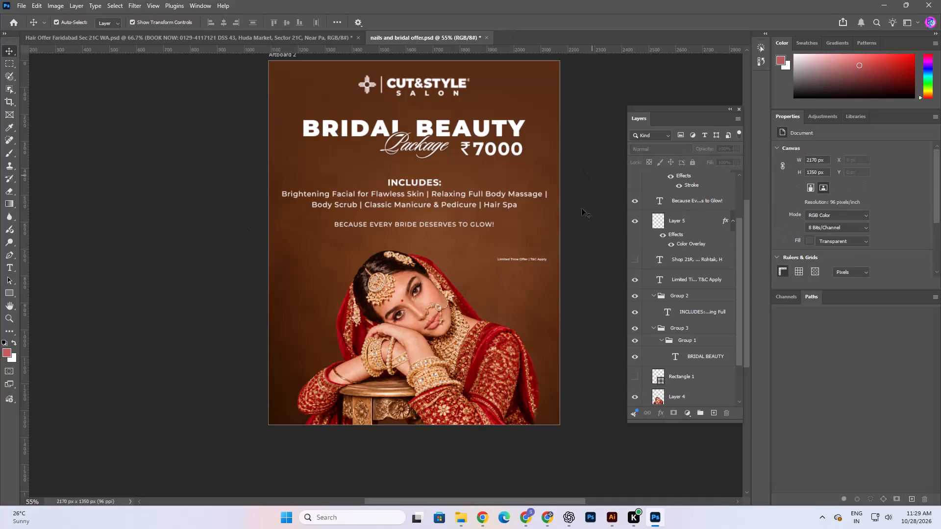
Place the Limited Time Offer text between the tagline and the bride's head, near the artboard's horizontal centre.
drag(512, 260, 297, 389)
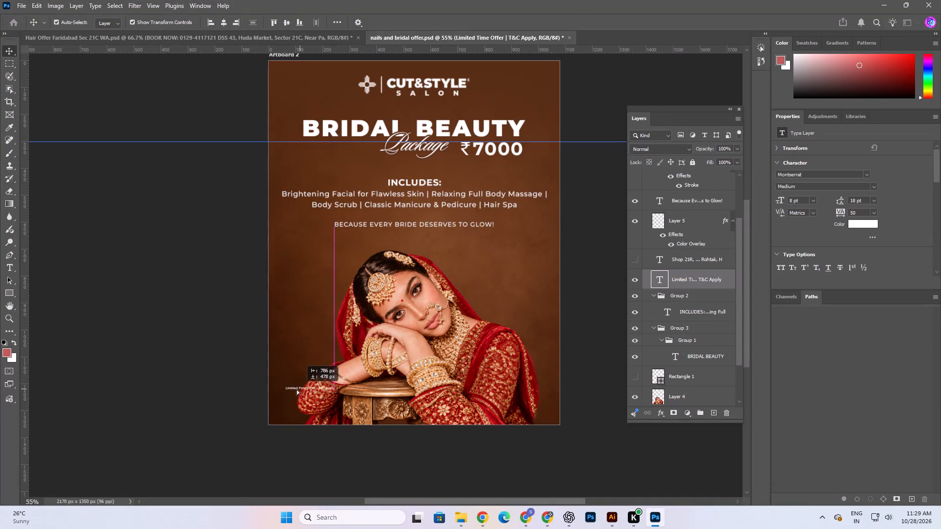
drag(297, 389, 401, 244)
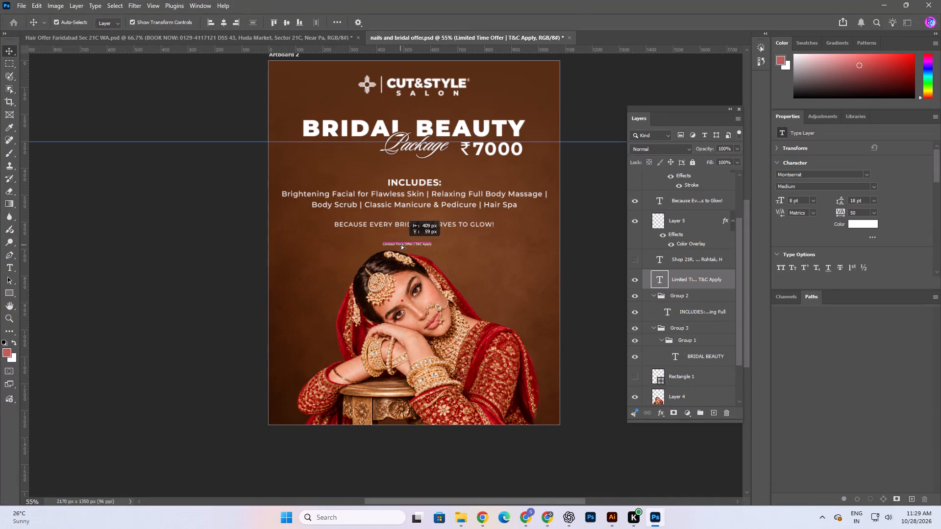
drag(401, 244, 401, 243)
Nudge the bride image slightly down to leave more space under the Limited Time Offer text.
drag(423, 330, 423, 334)
click(614, 467)
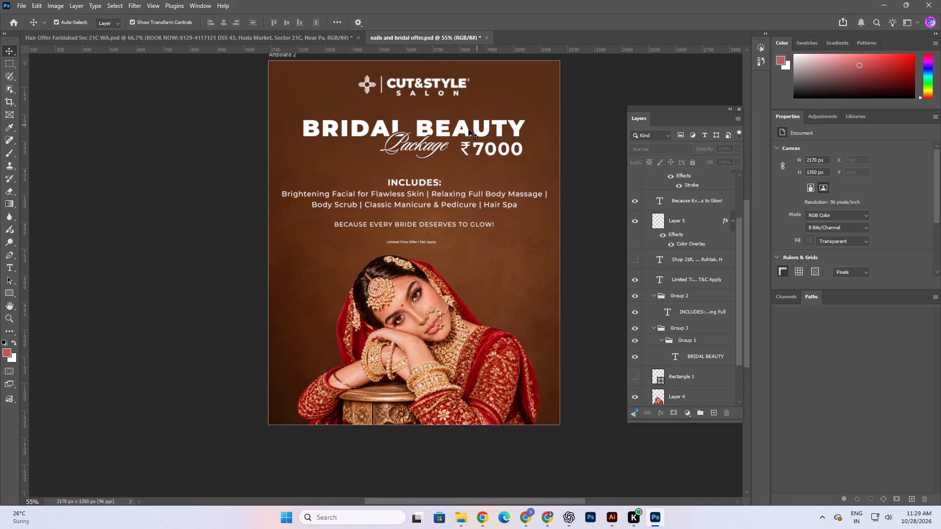
Find the layer group that holds the Package text and the ₹7000 price, and collapse it.
scroll(480, 192, up, 3)
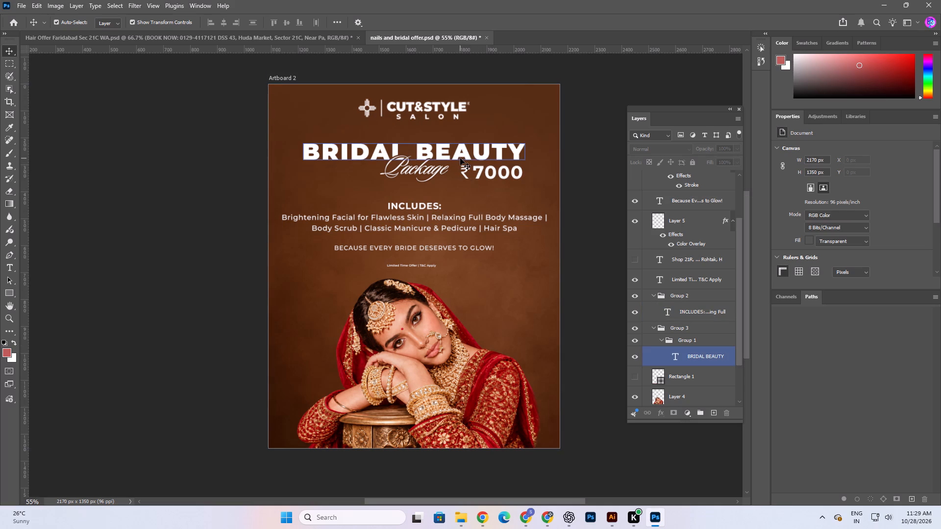
click(462, 147)
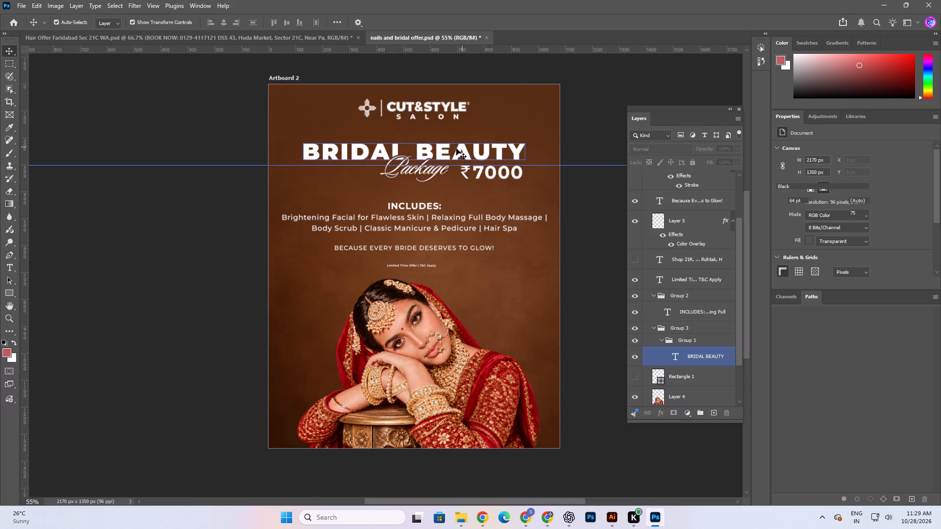
shift+click(414, 178)
shift+click(491, 174)
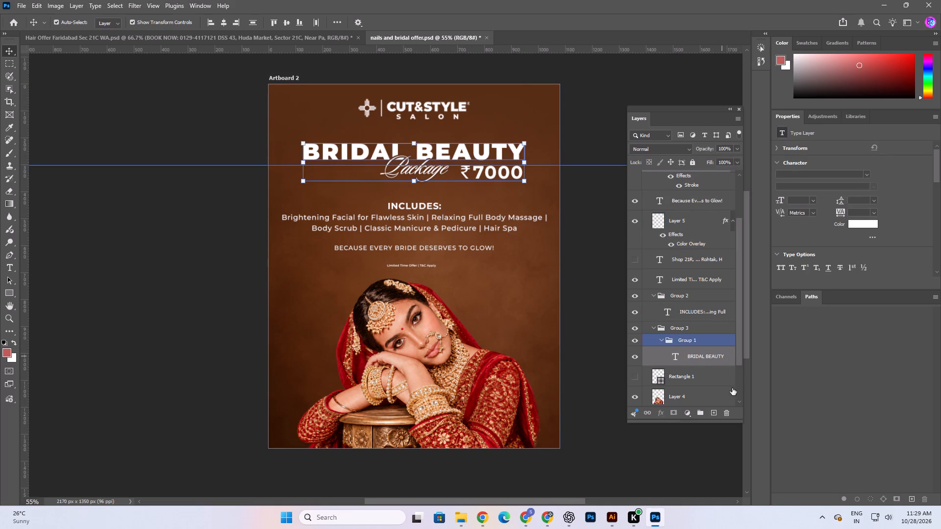
click(727, 382)
click(706, 347)
click(488, 172)
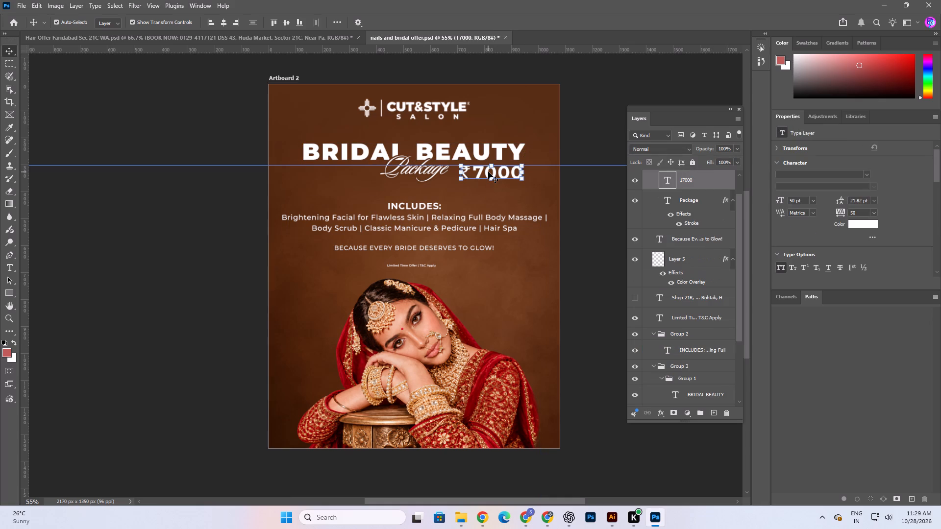
scroll(685, 216, up, 9)
click(691, 187)
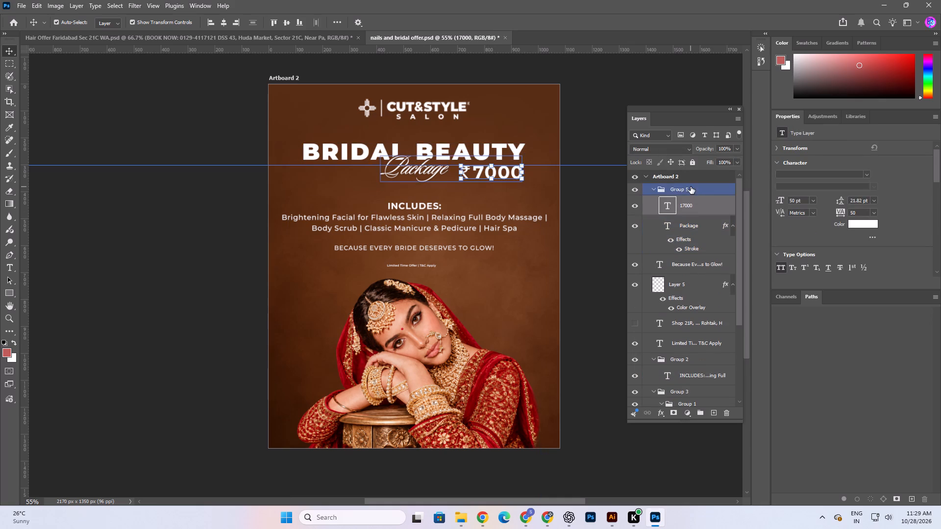
click(654, 188)
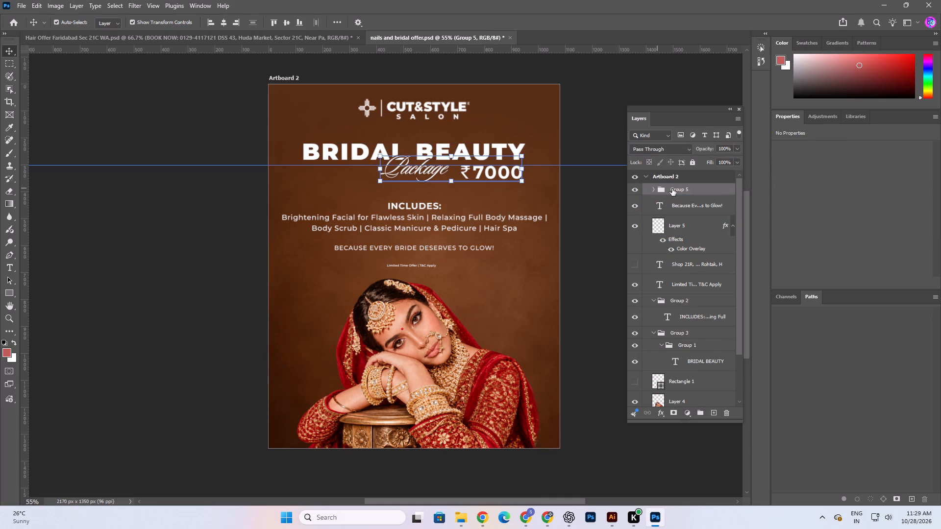
click(673, 189)
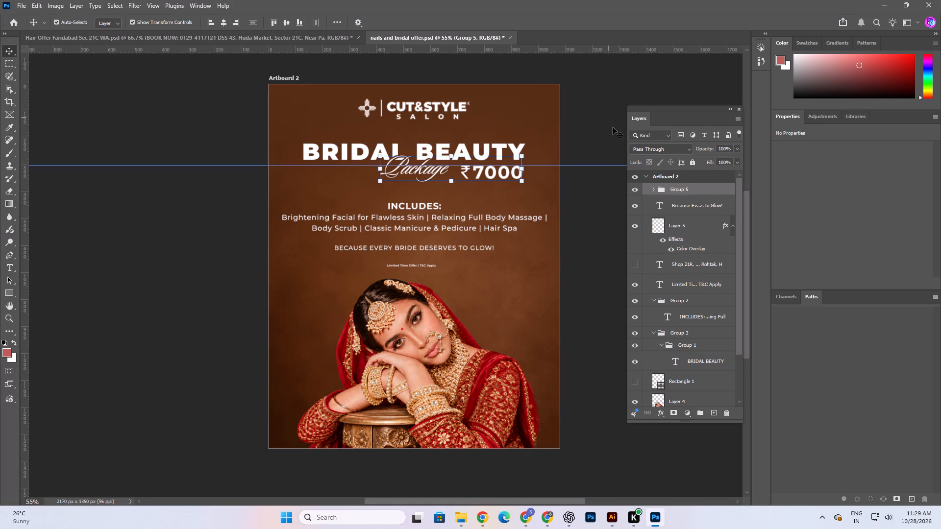
Collapse the group containing the BRIDAL BEAUTY headline and move it to the top of Artboard 2, above the Package and price group.
click(593, 101)
click(494, 147)
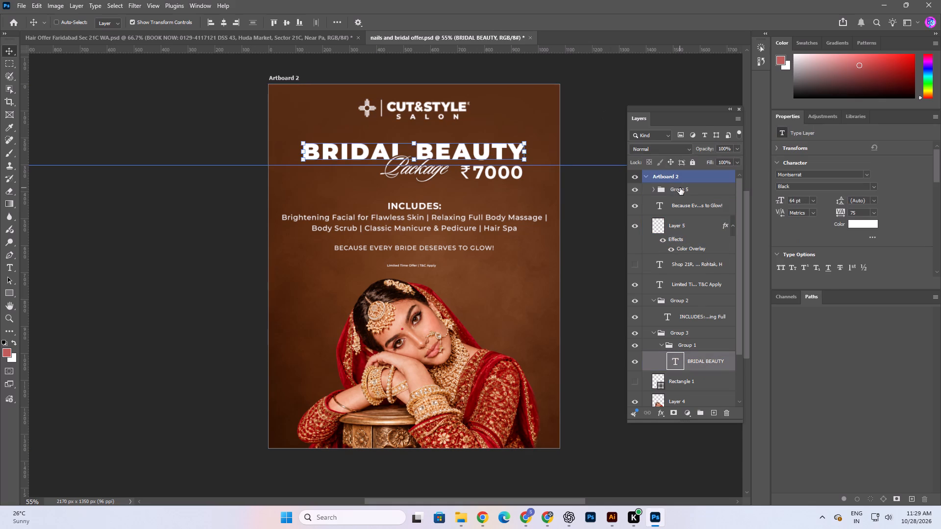
click(711, 348)
click(684, 335)
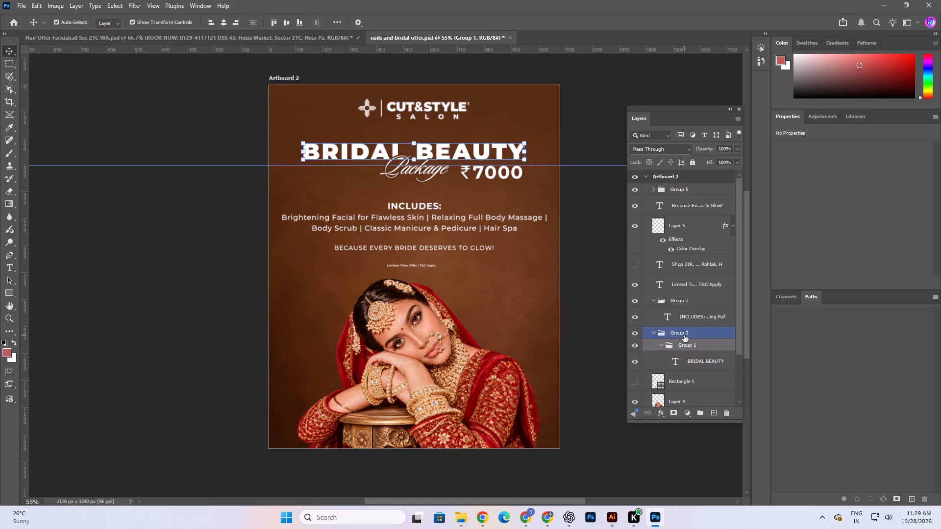
click(656, 332)
click(653, 332)
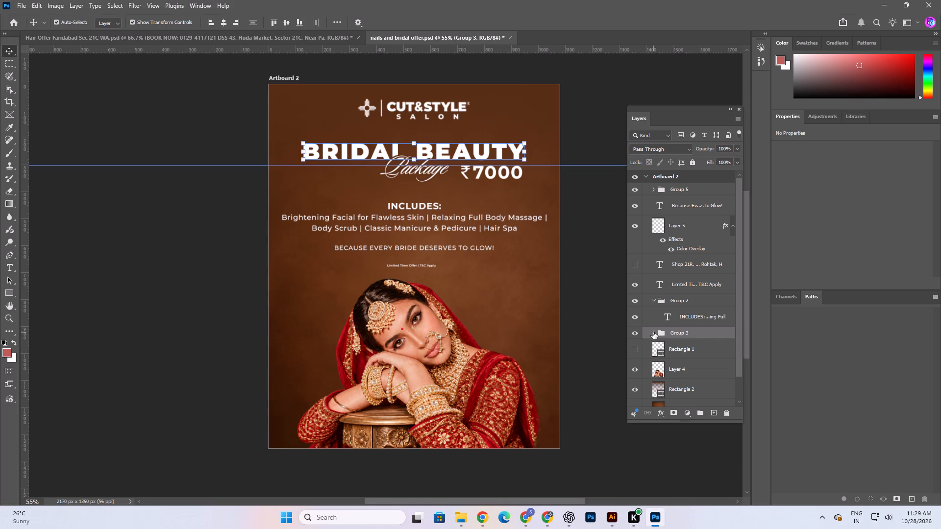
click(639, 337)
click(639, 337)
drag(686, 333, 677, 182)
Group the BRIDAL BEAUTY group with the Package and price group, and name the new group h1.
ctrl+click(686, 199)
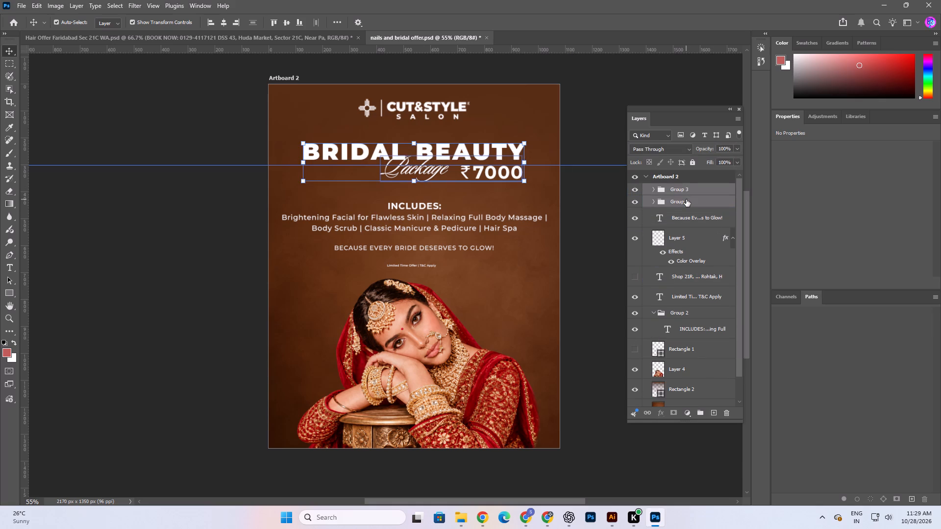
key(ctrl+g)
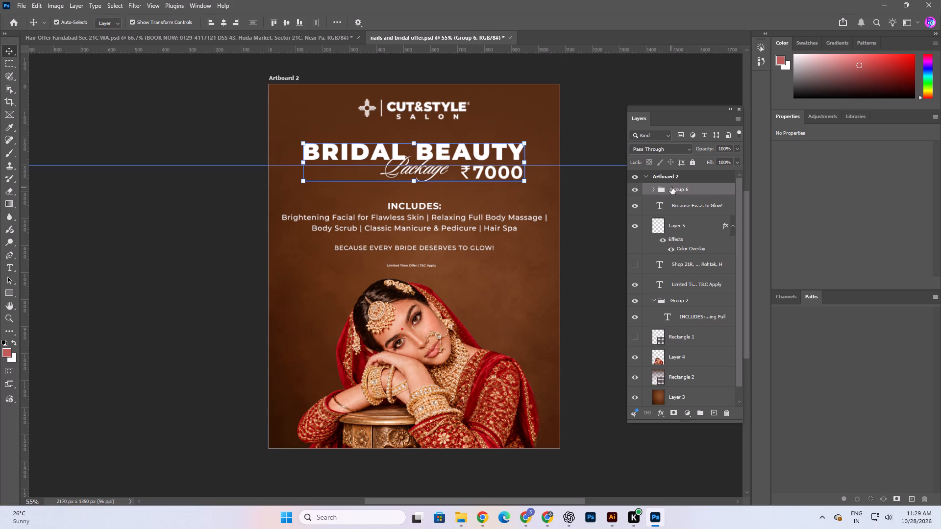
double_click(680, 189)
text(h1)
key(Return)
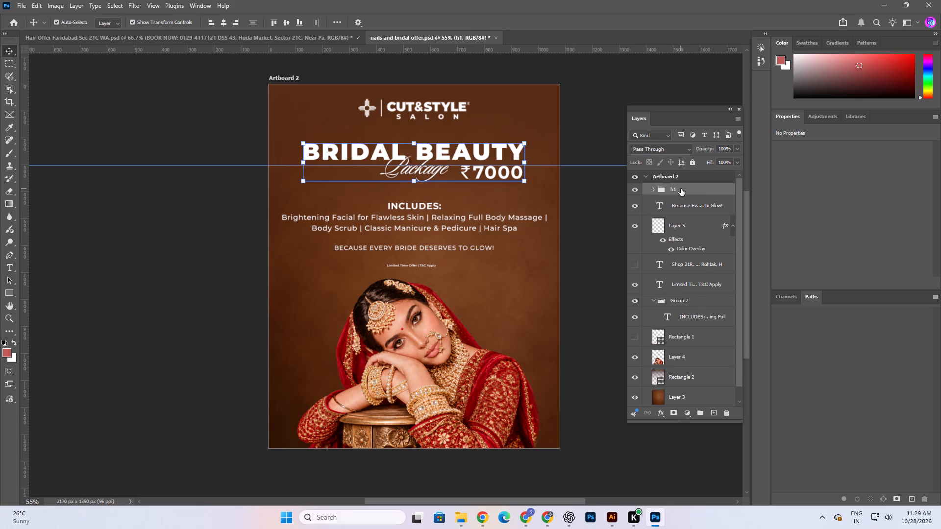
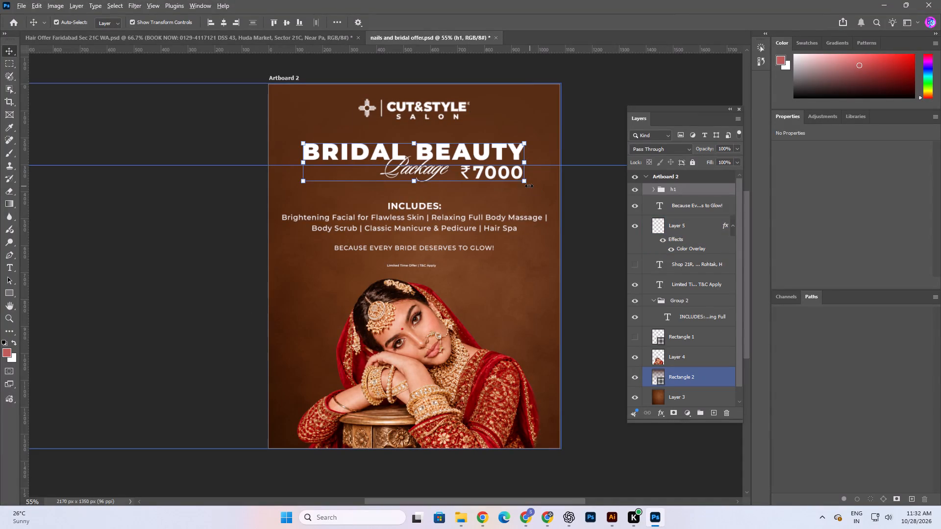
Scale the h1 headline group down to about 85% and centre it horizontally on Artboard 2.
alt+drag(525, 183, 508, 183)
click(477, 155)
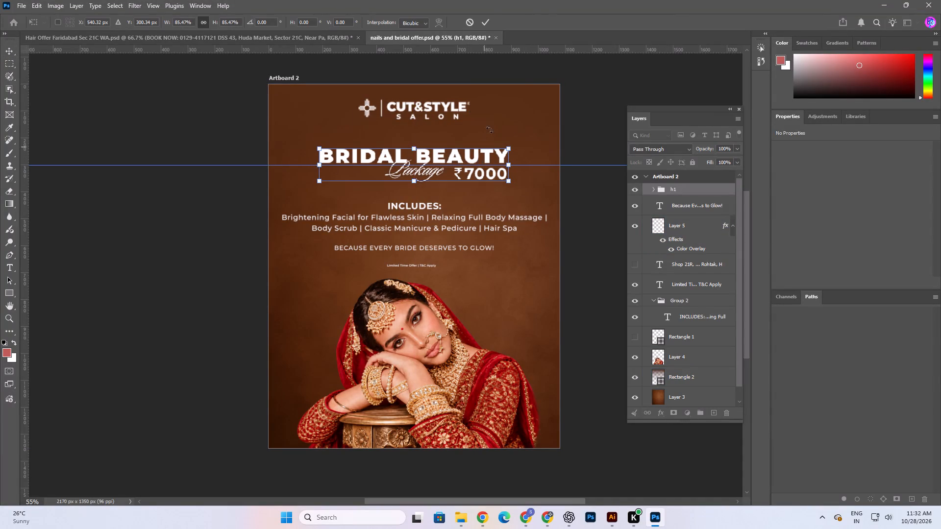
click(489, 17)
key(ctrl+a)
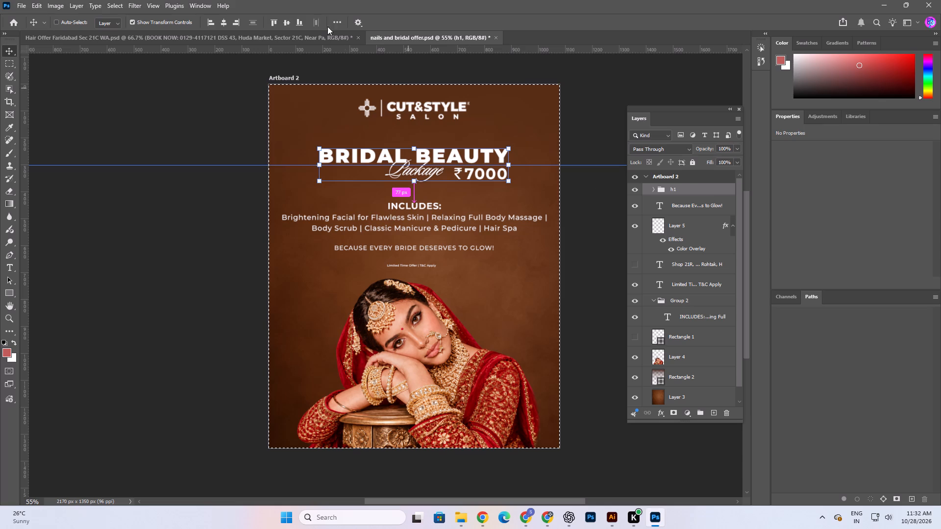
click(224, 24)
click(224, 24)
key(ctrl+d)
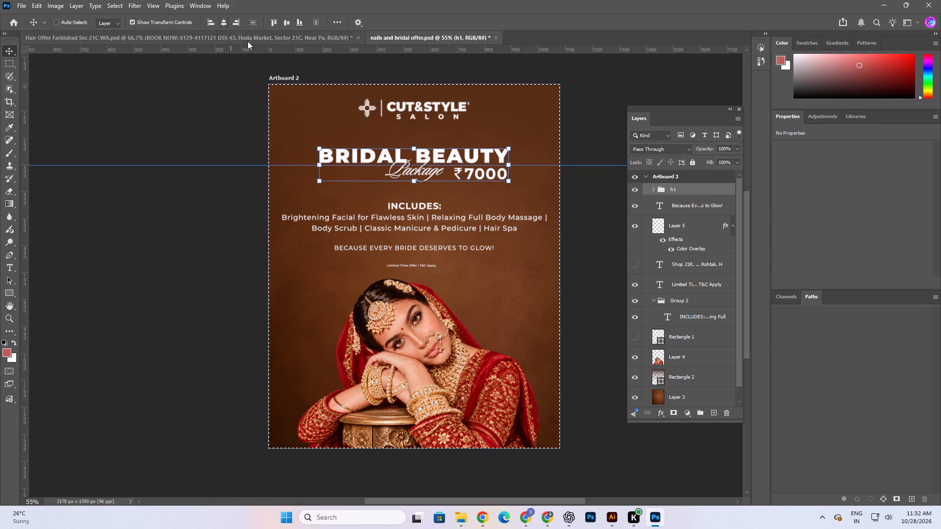
click(173, 280)
Centre the CUT&STYLE SALON logo layer horizontally on Artboard 2.
key(space)
key(space)
key(space)
key(space)
key(space)
key(space)
key(space)
key(space)
key(space)
key(space)
key(space)
key(space)
key(space)
key(space)
key(space)
key(space)
key(space)
key(space)
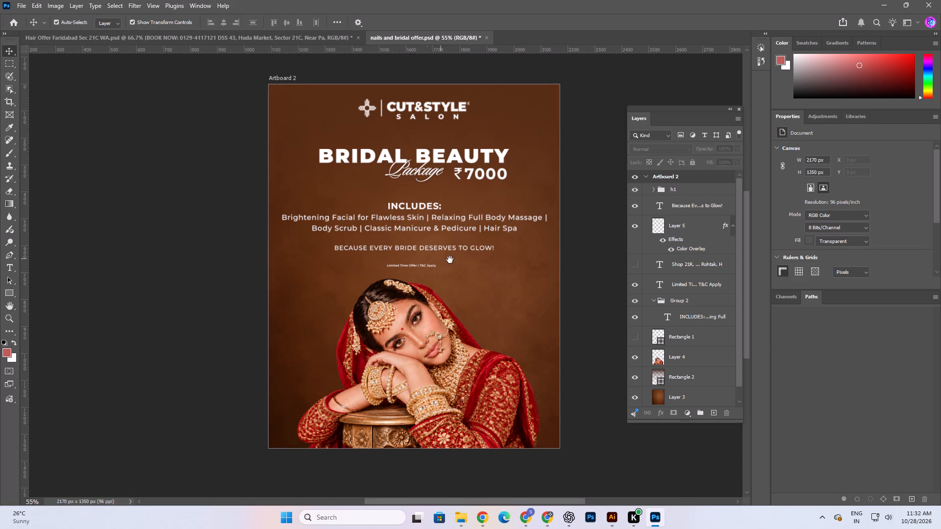
drag(454, 261, 473, 264)
alt+scroll(444, 204, up, 2)
scroll(446, 216, up, 1)
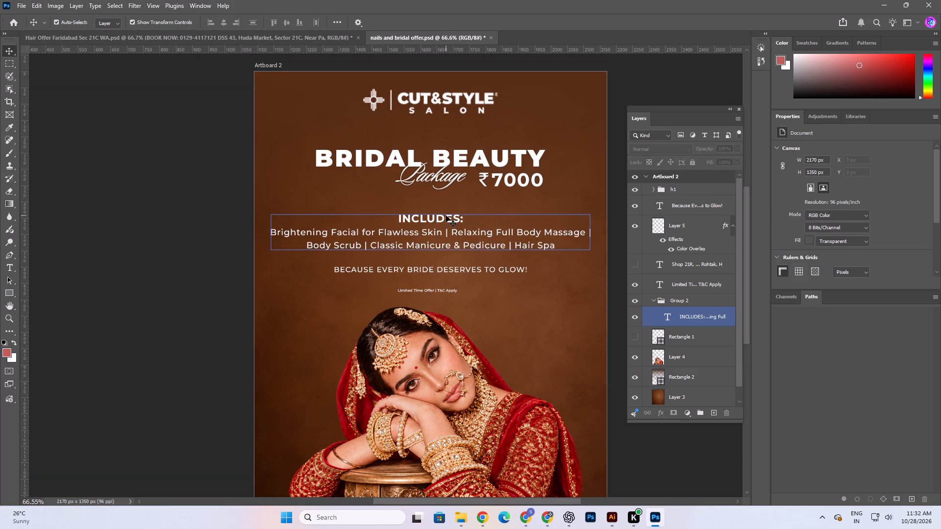
click(422, 96)
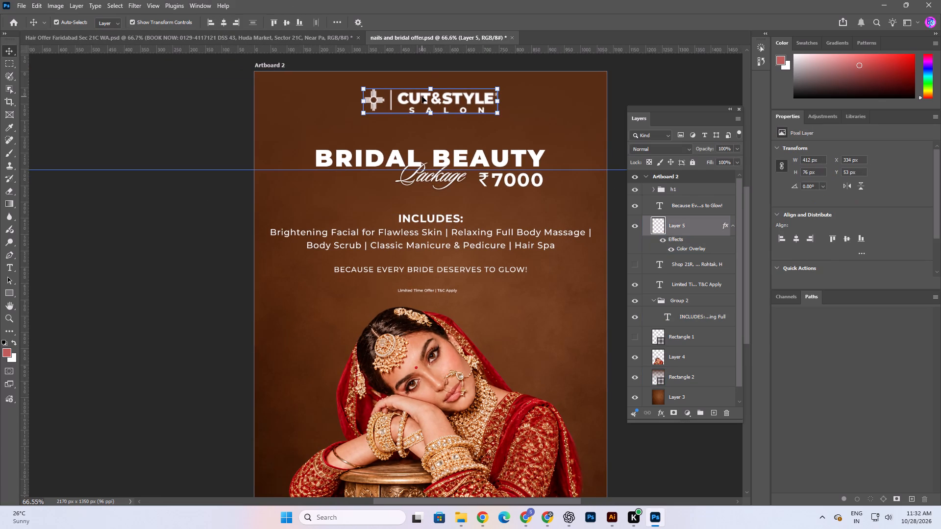
key(ctrl+a)
click(228, 22)
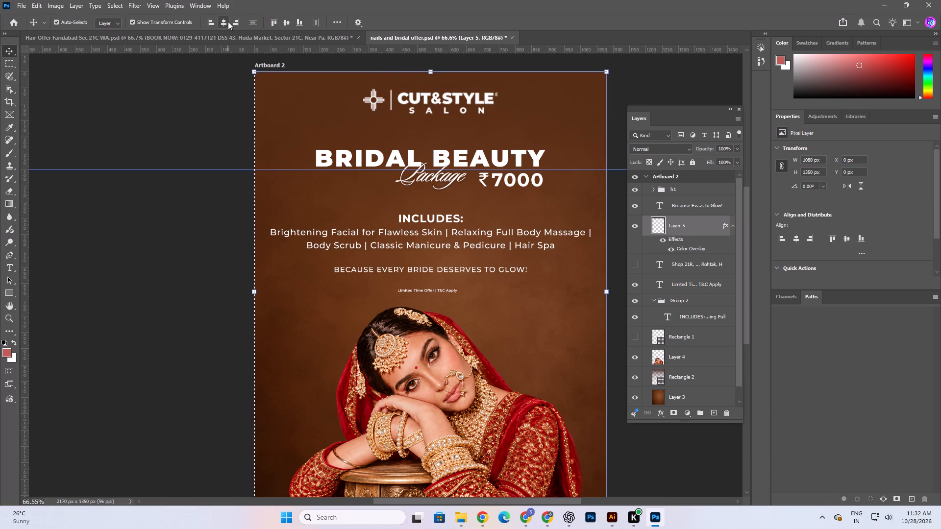
key(ctrl+f)
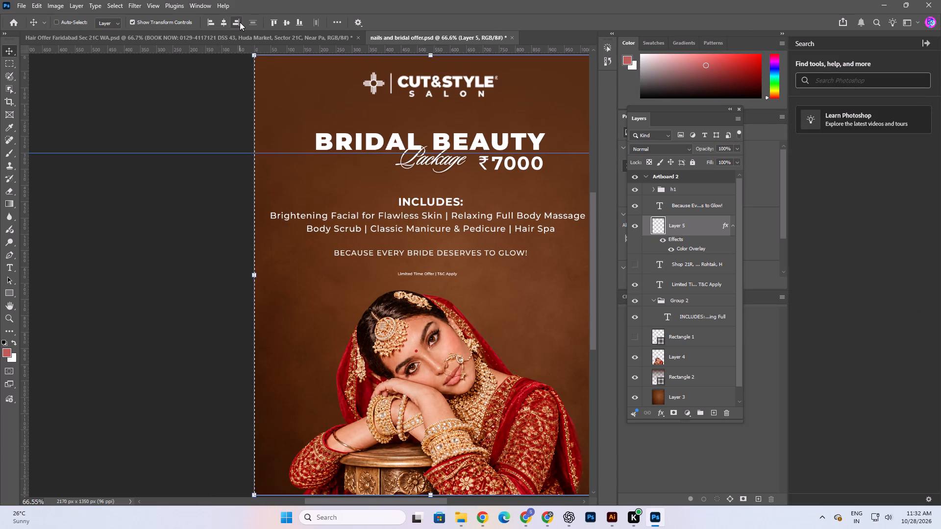
key(ctrl+d)
key(ctrl+e)
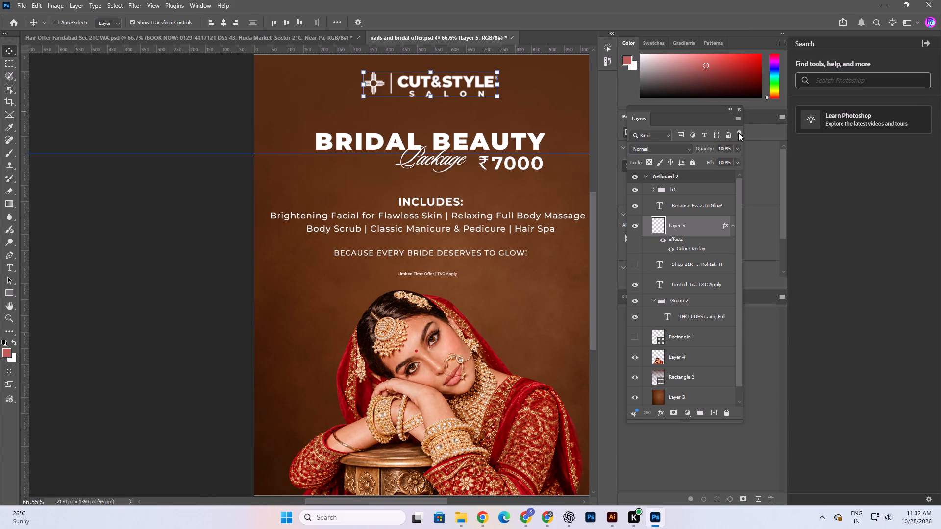
key(ctrl+f)
Dock the floating Layers panel in the collapsed strip beside the Color and Properties panels and expand it.
key(space)
key(space)
key(space)
key(space)
key(space)
key(space)
key(space)
key(space)
key(space)
key(space)
key(space)
key(space)
key(space)
key(space)
key(space)
key(space)
key(space)
key(space)
key(space)
key(space)
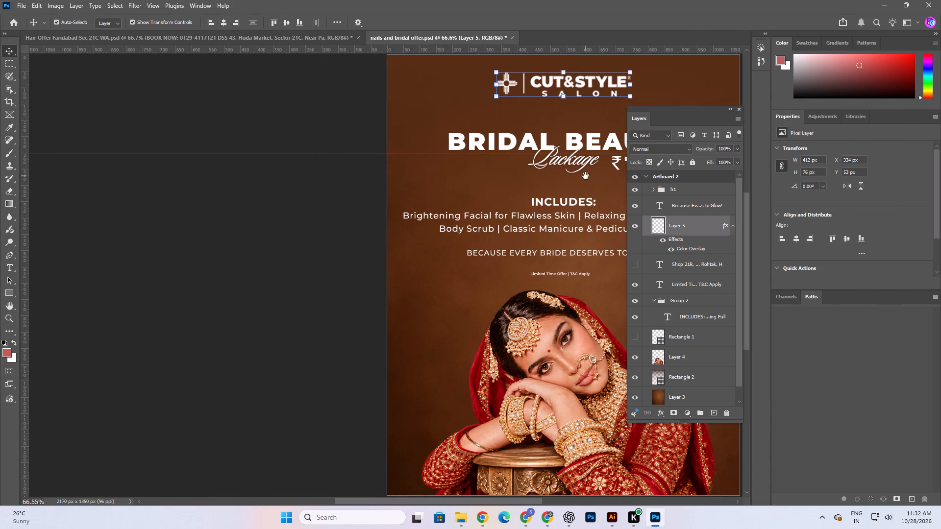
drag(568, 274, 431, 279)
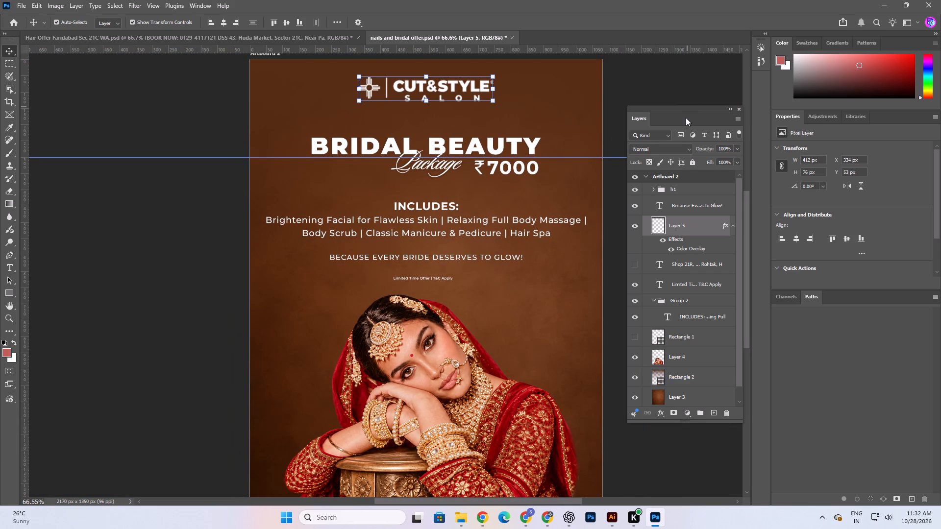
drag(686, 117, 710, 52)
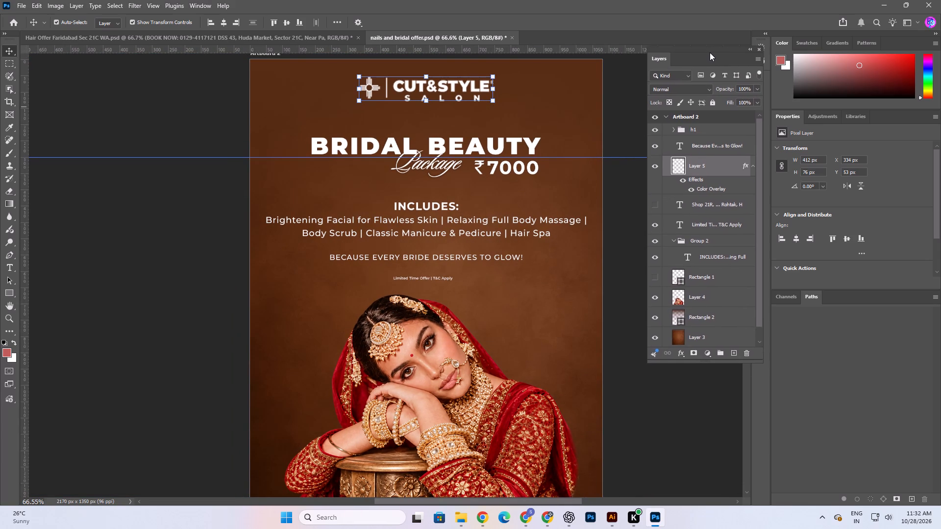
drag(710, 52, 753, 100)
drag(746, 96, 750, 79)
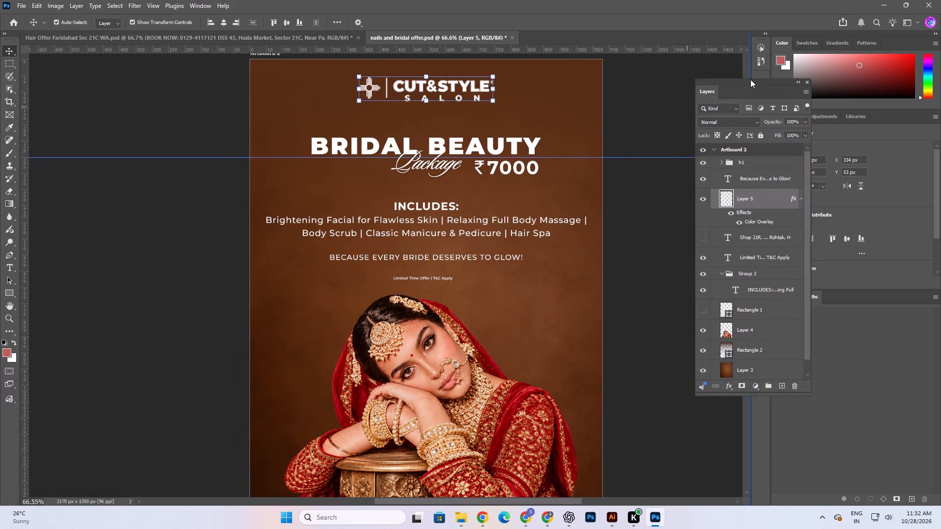
drag(750, 79, 757, 77)
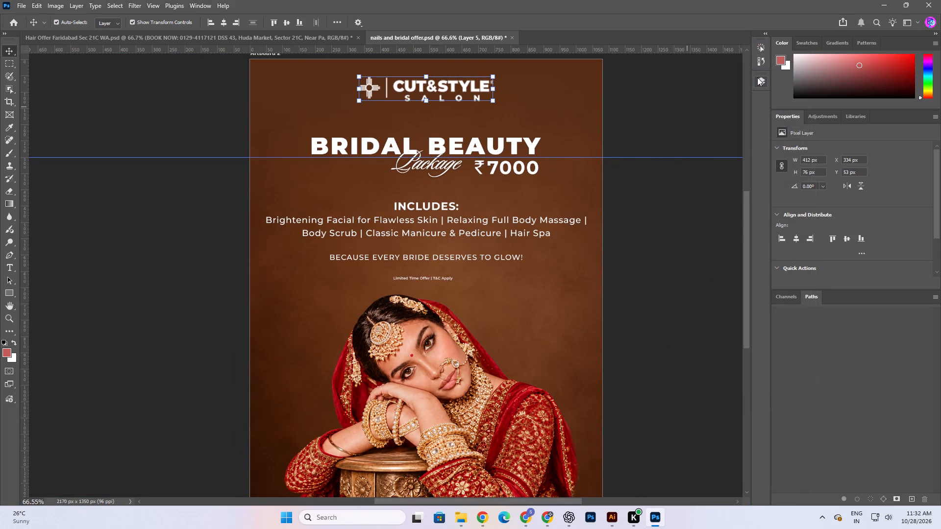
click(758, 83)
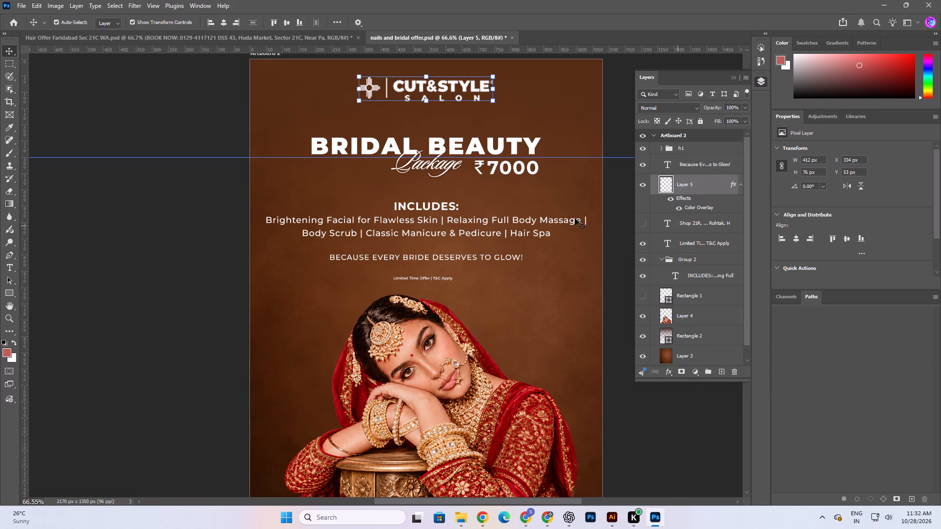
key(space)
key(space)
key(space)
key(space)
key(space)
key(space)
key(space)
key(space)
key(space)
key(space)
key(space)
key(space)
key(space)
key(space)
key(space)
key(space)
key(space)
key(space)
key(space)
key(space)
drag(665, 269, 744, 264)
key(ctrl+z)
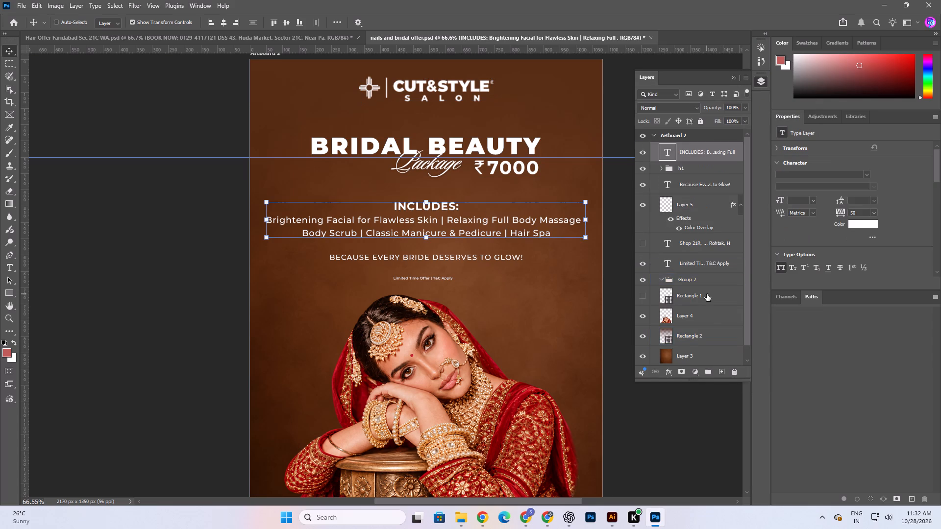
Look over the whole artboard to check the spacing between logo, headline, offer text and bride image.
click(140, 233)
key(space)
key(space)
key(space)
key(space)
key(space)
key(space)
key(space)
key(space)
key(space)
key(space)
key(space)
key(space)
key(space)
key(space)
key(space)
key(space)
key(space)
key(space)
key(space)
key(space)
drag(702, 411, 658, 396)
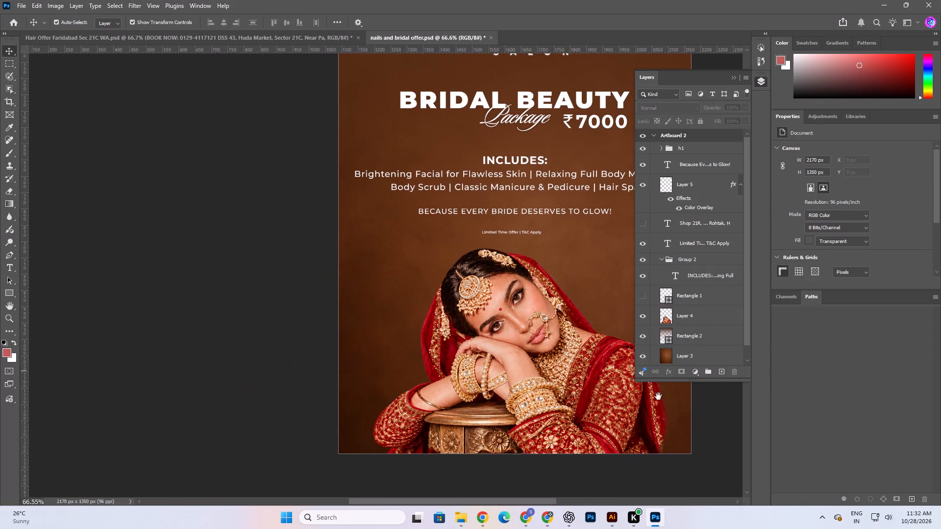
drag(658, 396, 676, 427)
click(762, 440)
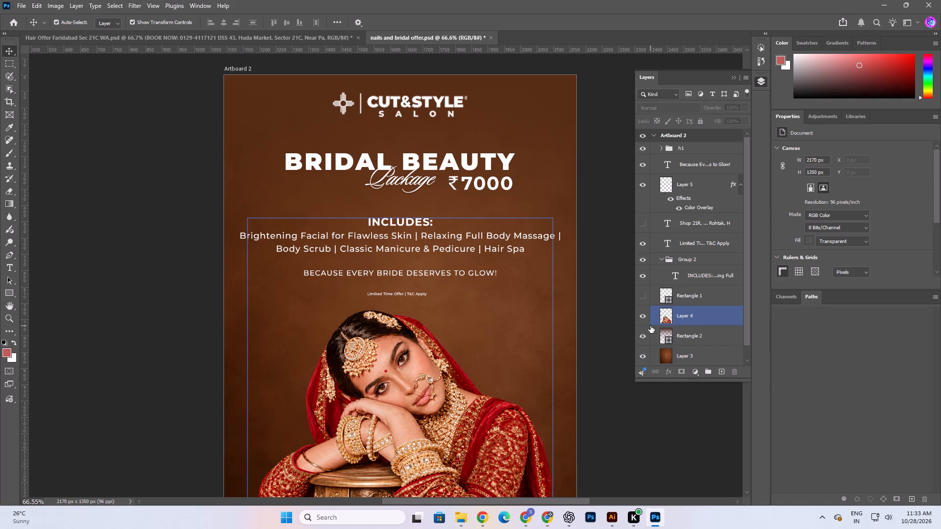
key(space)
key(space)
key(space)
key(space)
key(space)
key(space)
key(space)
key(space)
key(space)
key(space)
key(space)
key(space)
key(space)
key(space)
drag(510, 262, 497, 248)
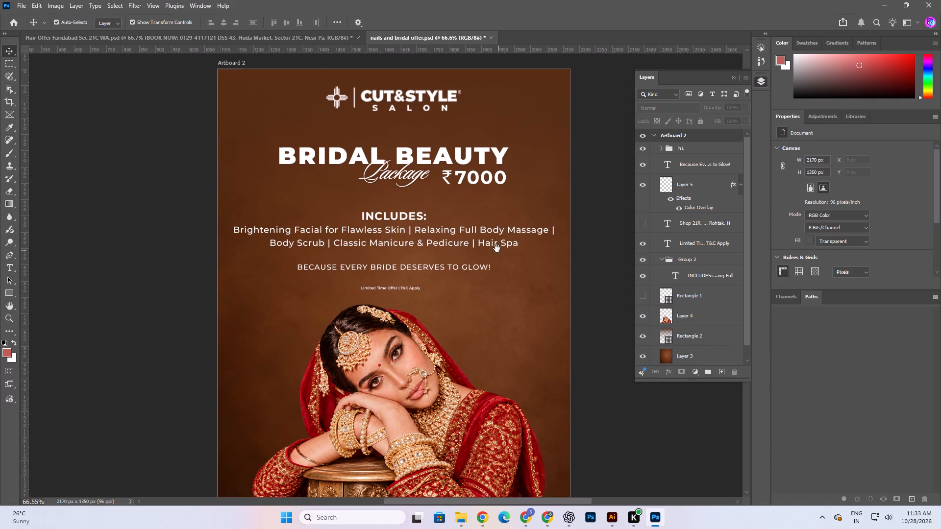
drag(497, 248, 500, 234)
alt+scroll(495, 274, down, 1)
key(space)
key(space)
key(space)
drag(520, 328, 507, 331)
scroll(472, 289, up, 2)
alt+scroll(432, 255, up, 1)
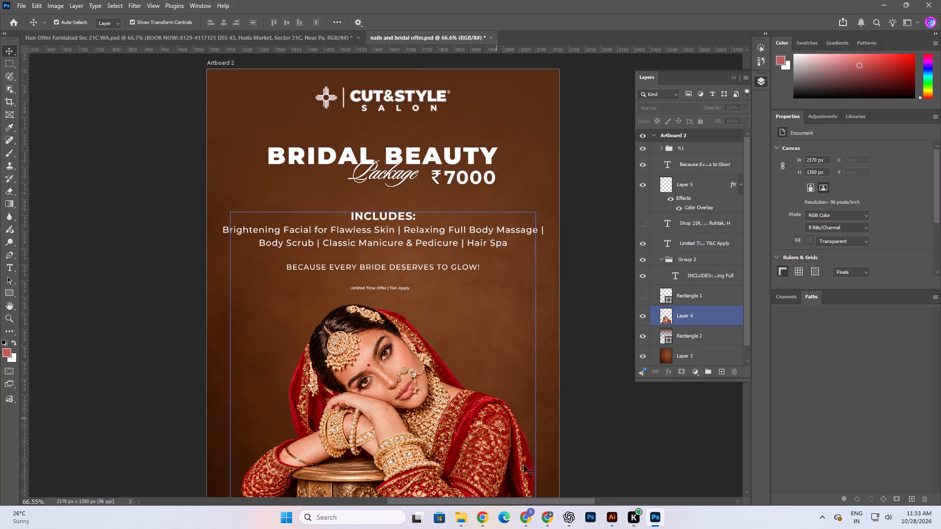
Set the Limited Time Offer | T&C Apply text to 10 pt with tracking of 75.
click(398, 290)
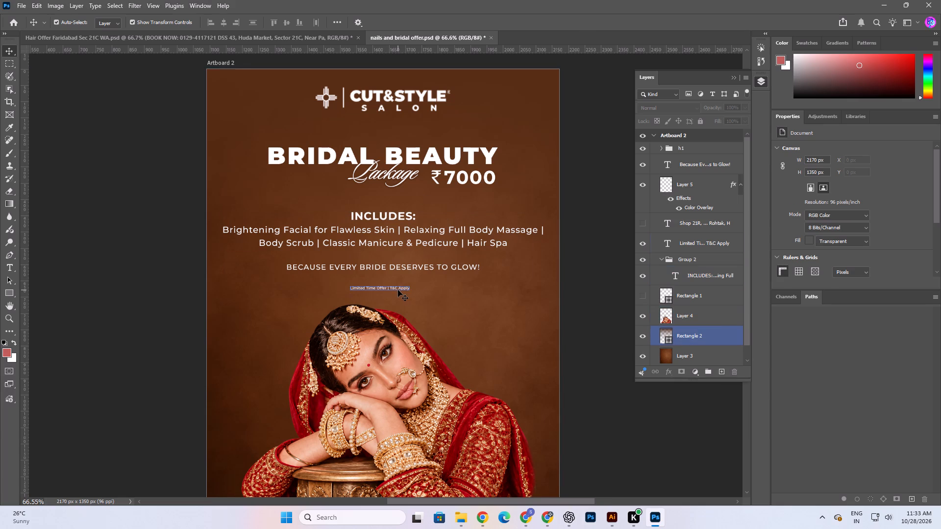
click(781, 204)
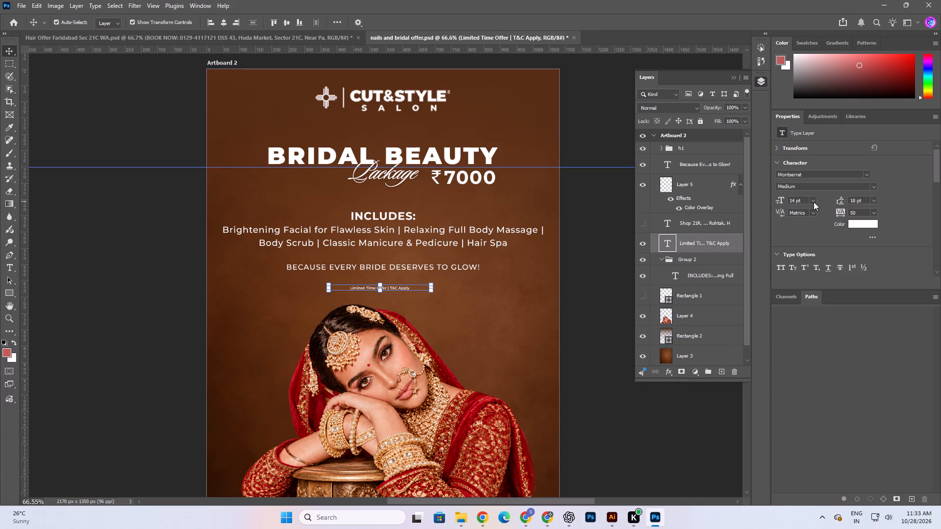
click(812, 201)
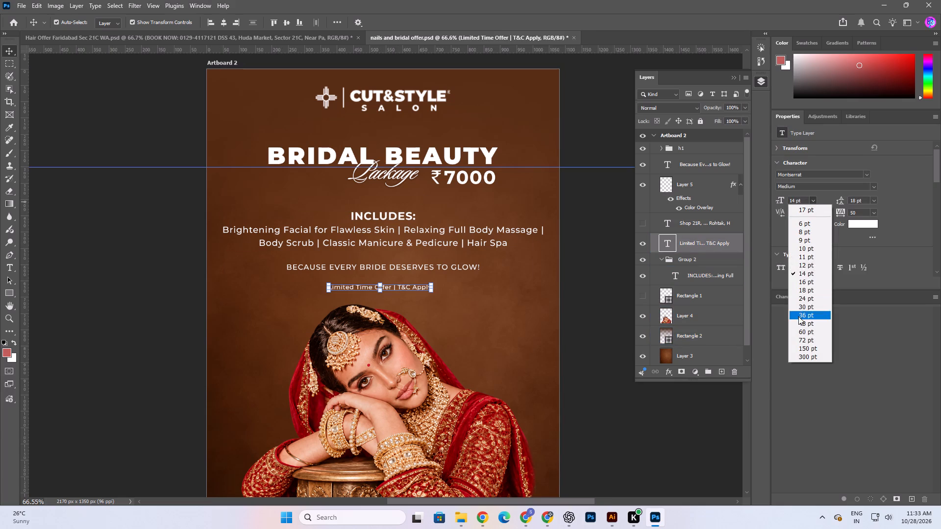
click(810, 251)
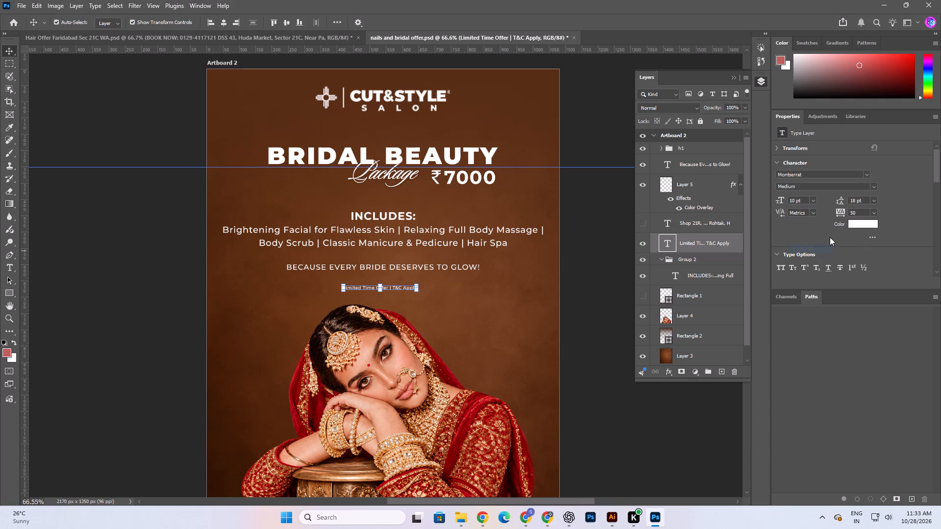
click(871, 214)
click(872, 325)
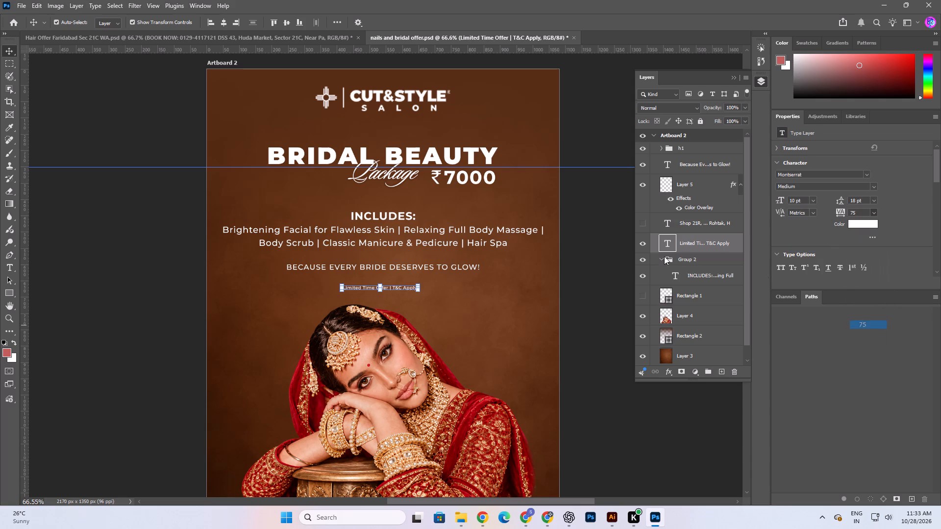
click(674, 437)
Draw a white-outlined, unfilled rectangle about 651 by 36 px around the BECAUSE EVERY BRIDE DESERVES TO GLOW! tagline.
key(space)
key(space)
key(space)
key(space)
key(space)
key(space)
key(space)
key(space)
key(space)
key(space)
key(space)
key(space)
key(space)
key(space)
key(space)
key(space)
key(space)
key(space)
key(space)
drag(469, 377, 451, 376)
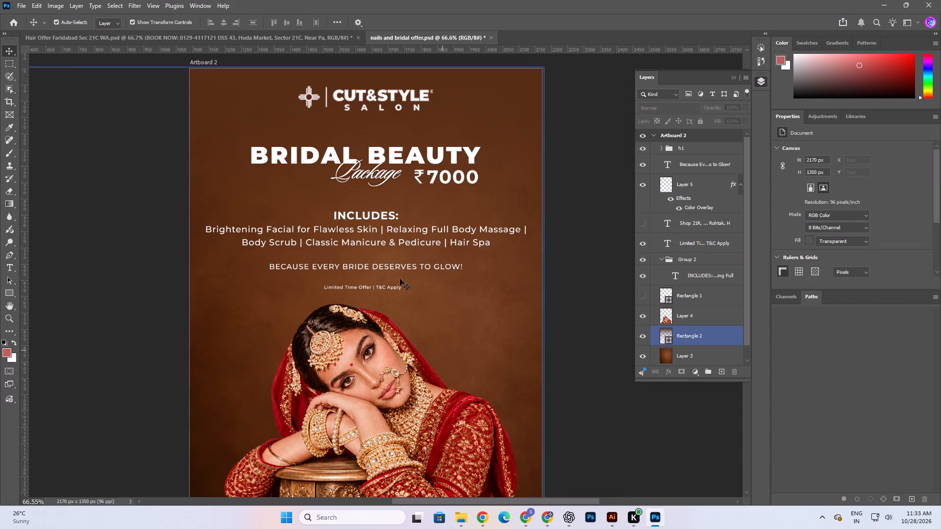
click(386, 264)
click(9, 290)
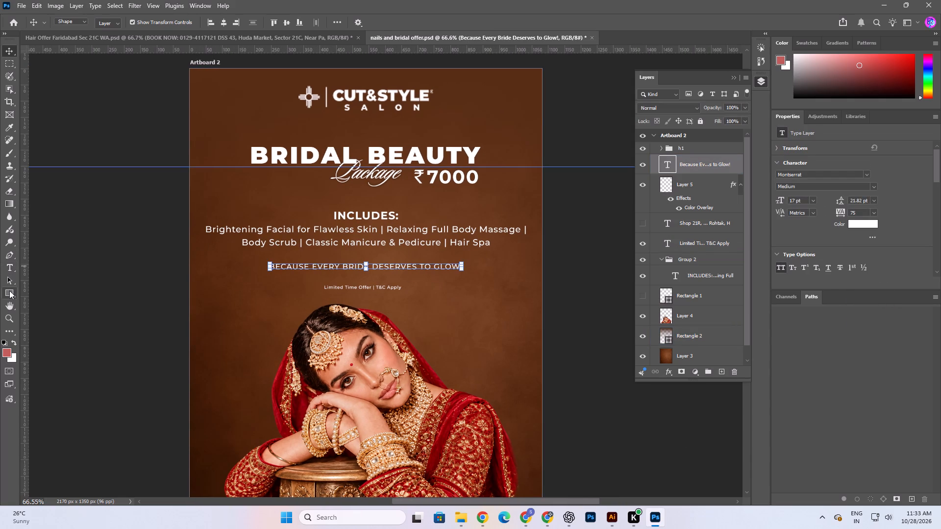
alt+scroll(303, 273, up, 4)
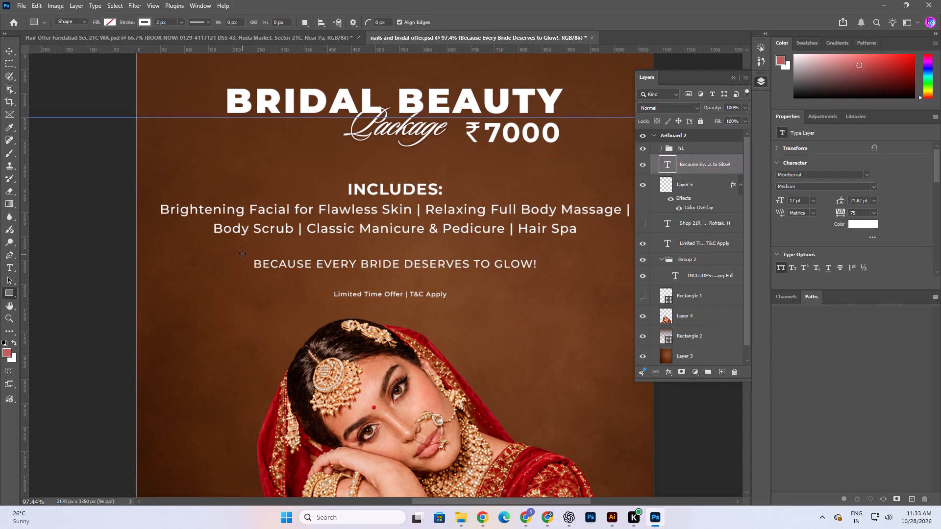
drag(241, 256, 544, 269)
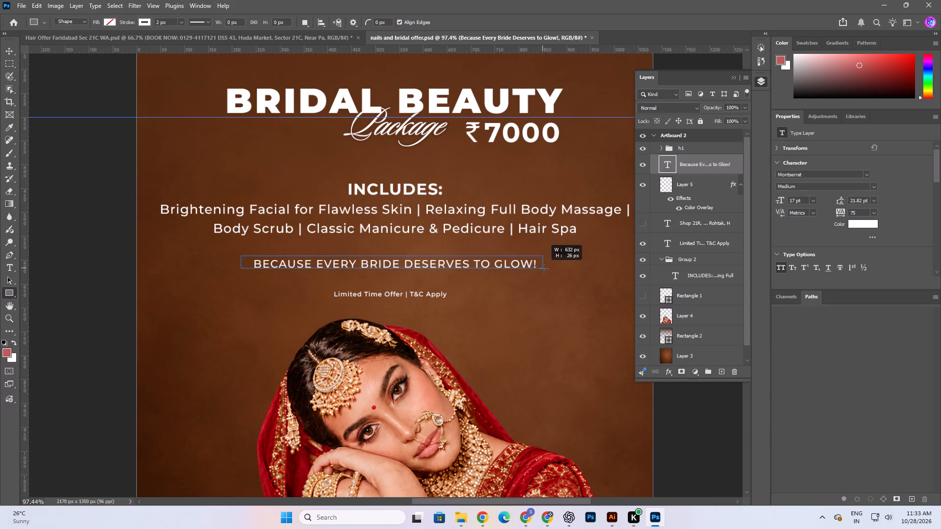
drag(544, 269, 545, 272)
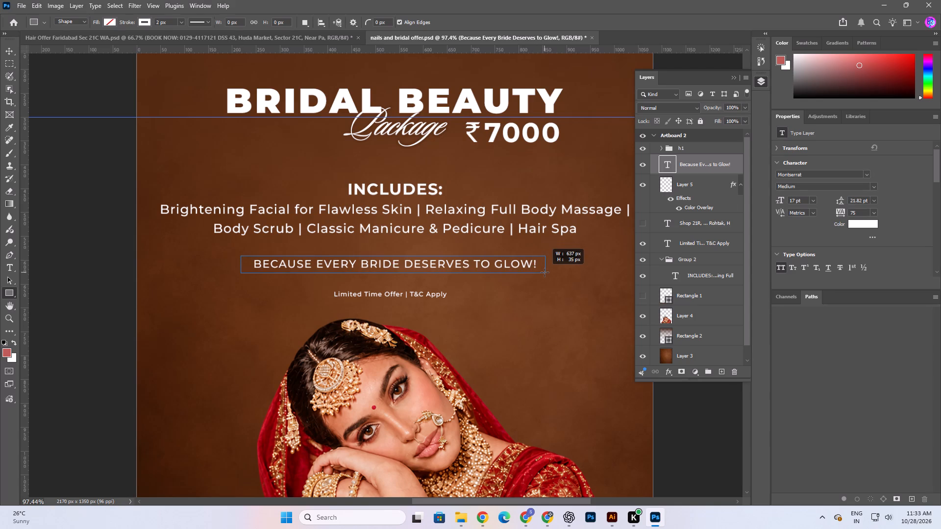
drag(545, 272, 551, 272)
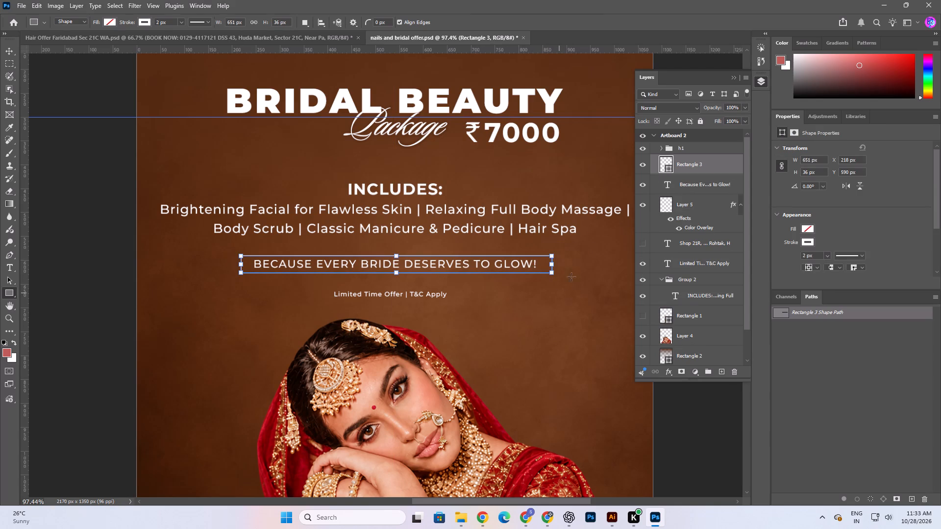
Centre the tagline inside its outlined rectangle, and centre the pair horizontally on Artboard 2.
click(9, 55)
ctrl+click(713, 192)
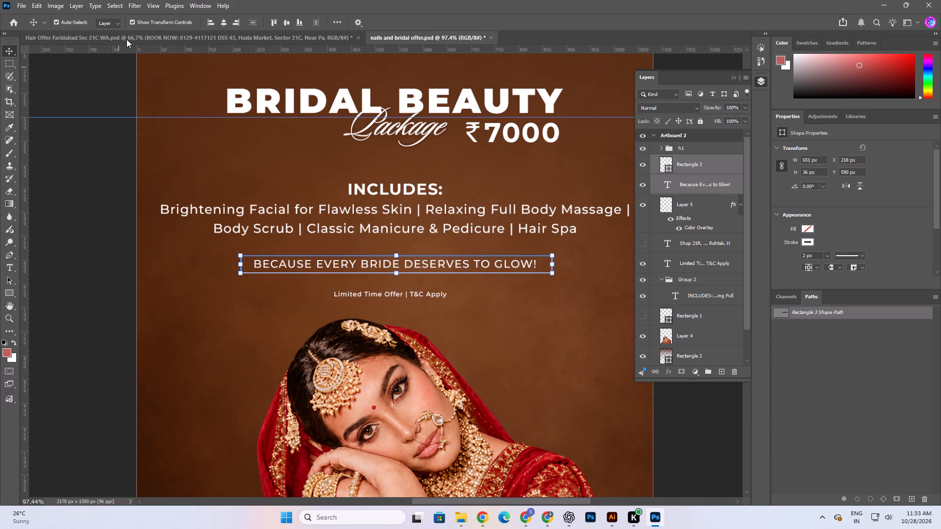
click(223, 25)
click(285, 20)
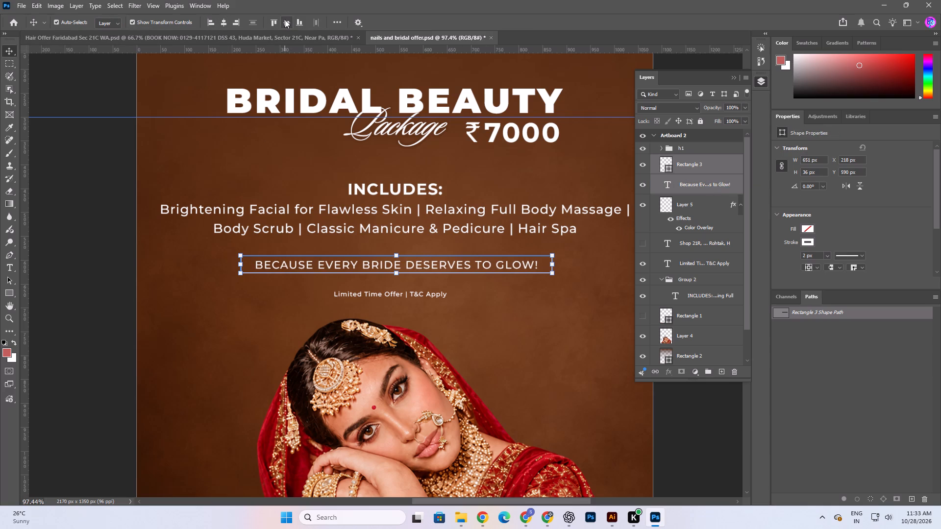
key(ctrl+a)
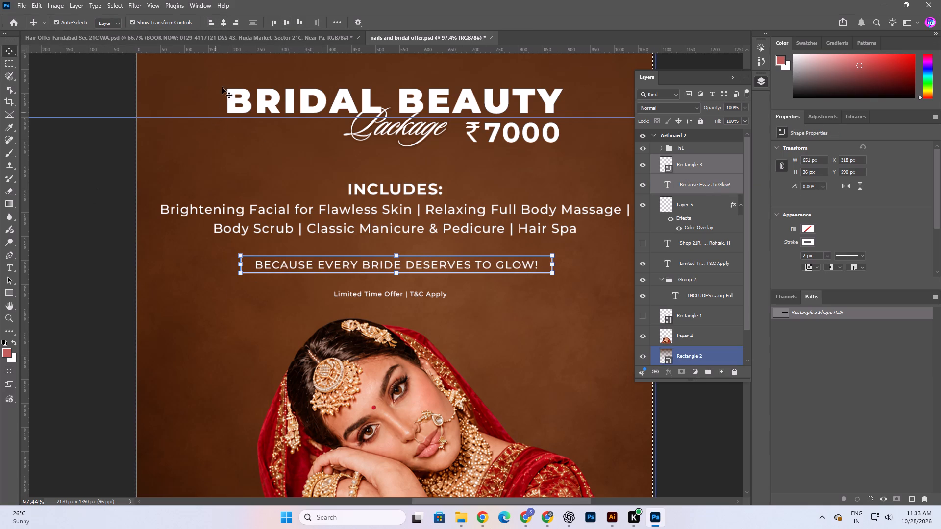
double_click(225, 19)
key(ctrl+d)
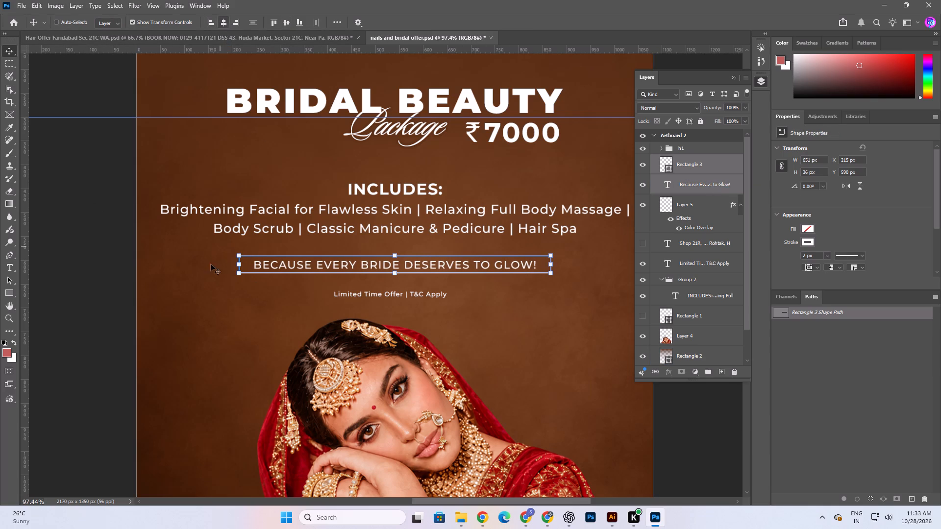
click(50, 234)
Set the two service lines below INCLUDES: to 22 pt with tracking of 25.
alt+scroll(399, 250, down, 3)
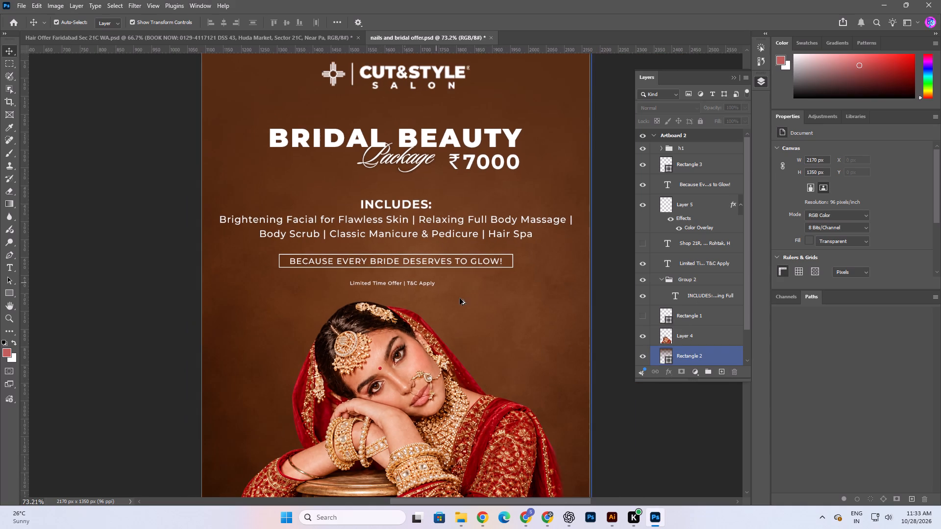
key(space)
key(space)
key(space)
key(space)
key(space)
key(space)
key(space)
key(space)
key(space)
key(space)
key(space)
key(space)
key(space)
key(space)
key(space)
key(space)
key(space)
key(space)
key(space)
key(space)
drag(549, 391, 562, 387)
scroll(471, 327, up, 3)
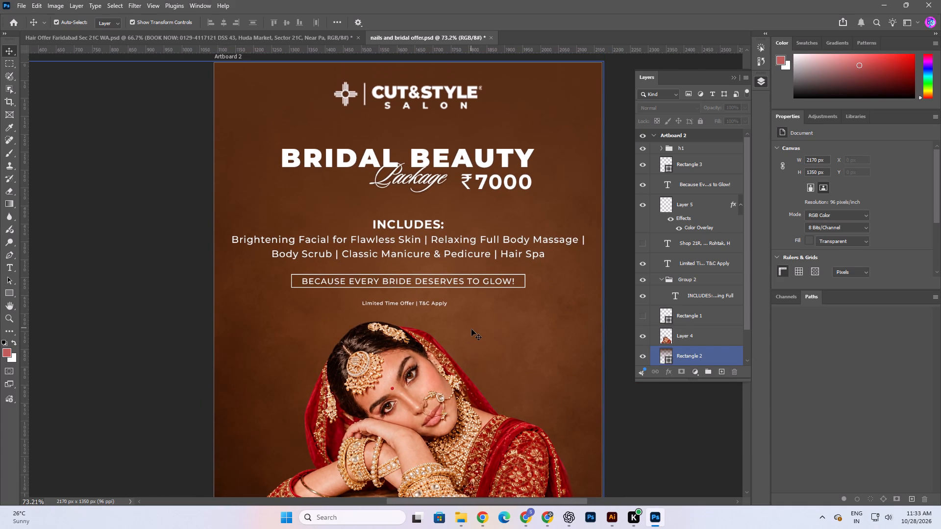
scroll(480, 339, up, 3)
click(439, 270)
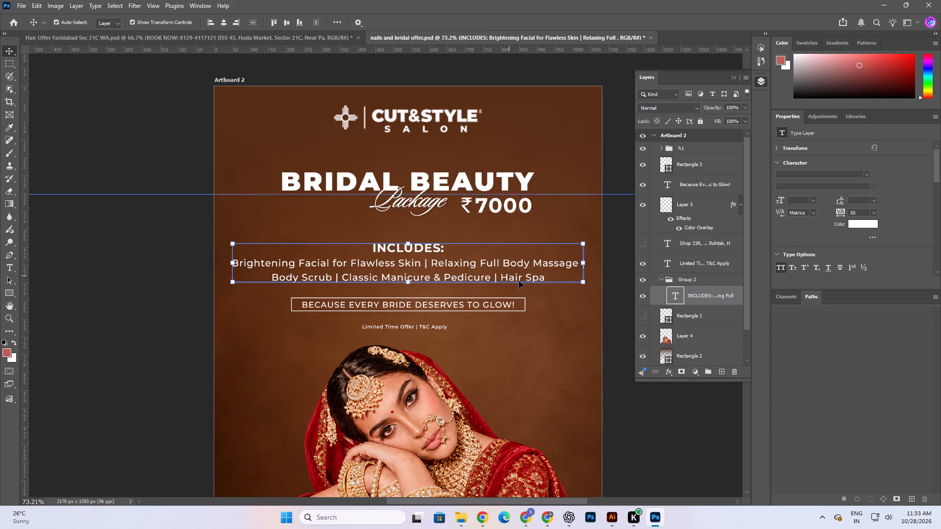
double_click(423, 265)
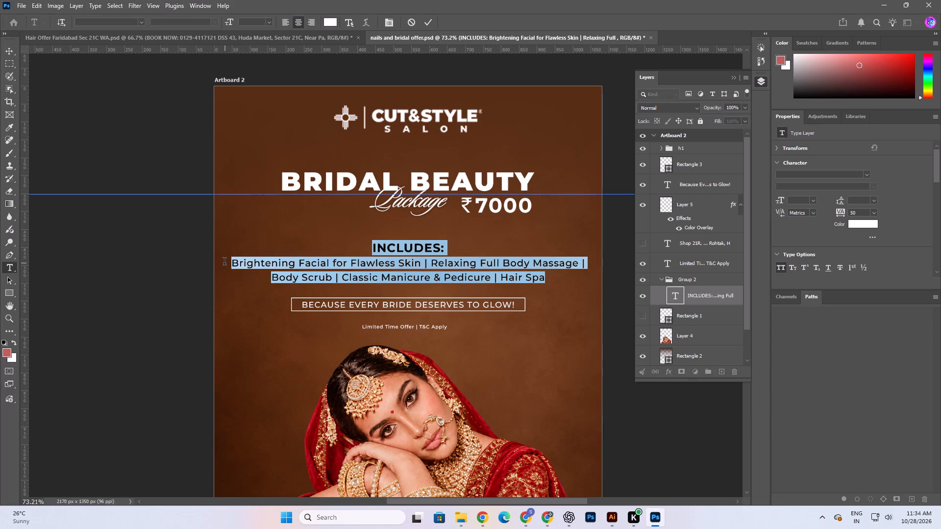
drag(224, 263, 569, 283)
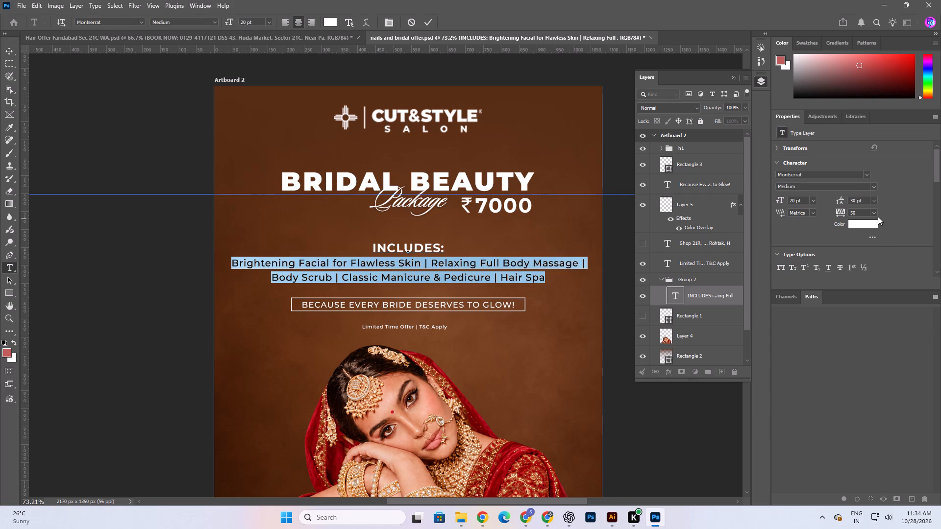
click(877, 211)
click(874, 305)
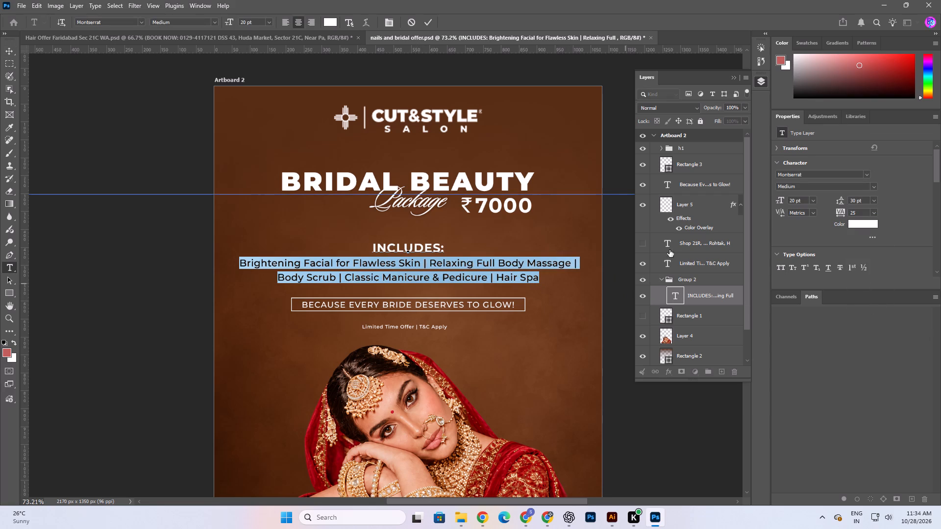
click(813, 199)
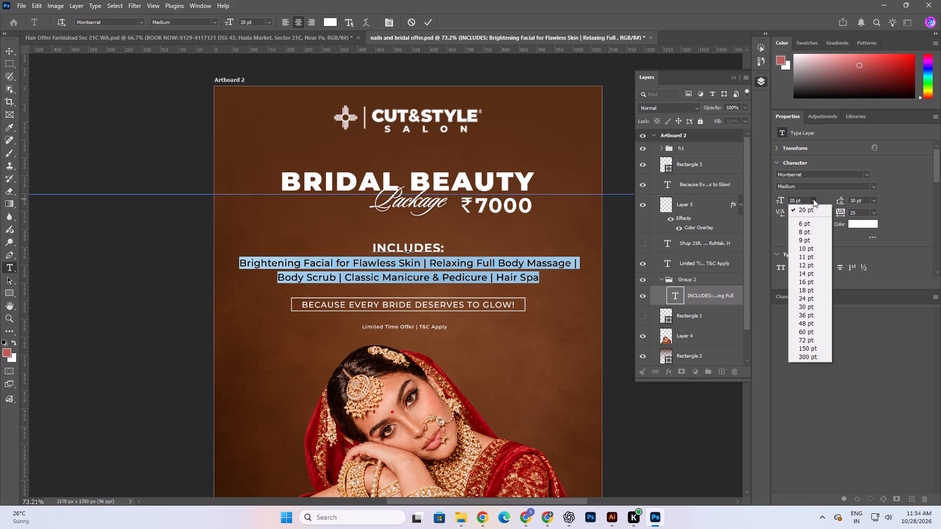
triple_click(790, 197)
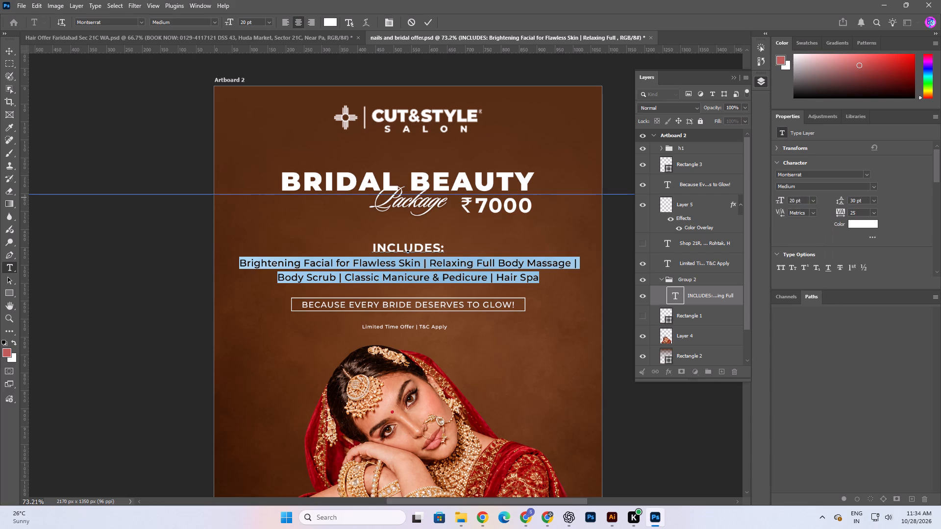
text(21)
key(Return)
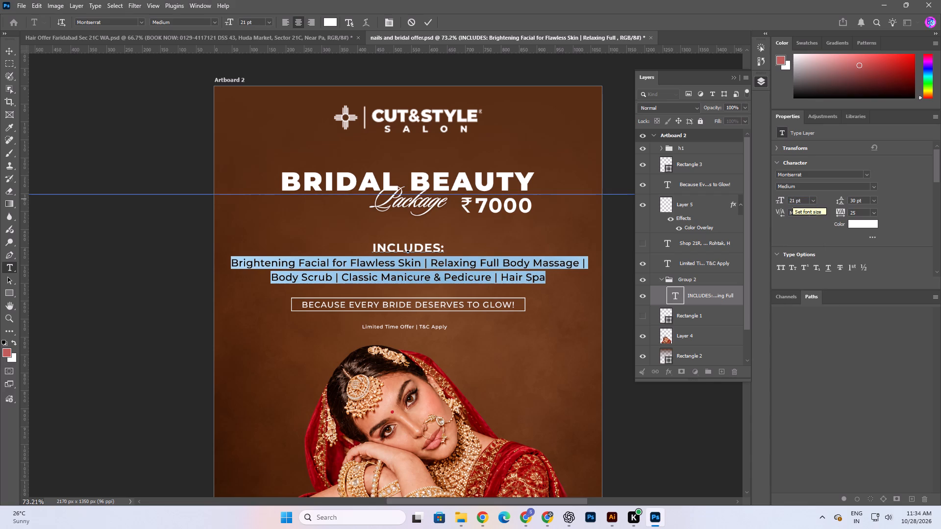
click(794, 200)
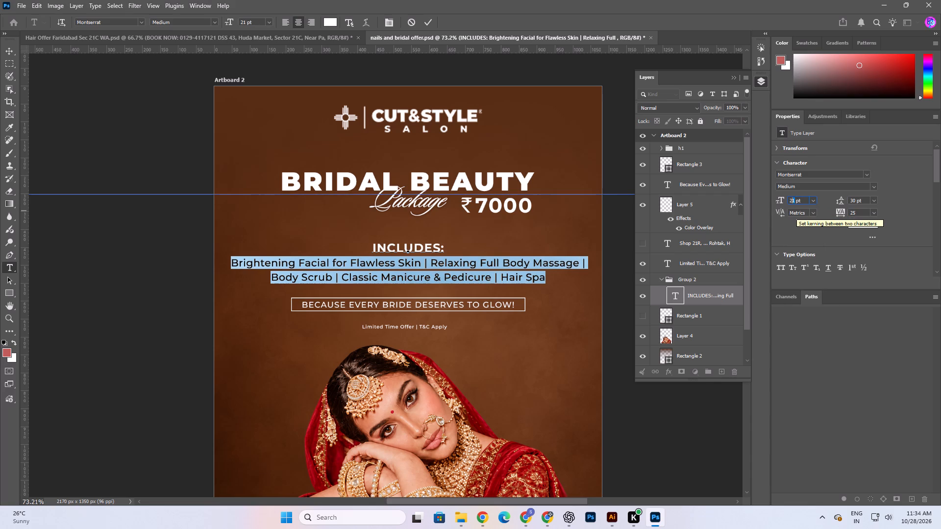
key(2)
key(Return)
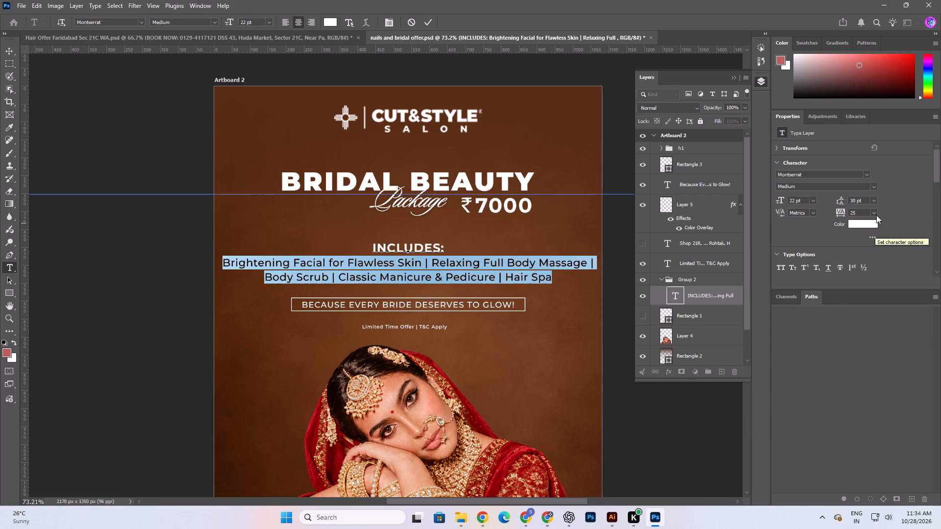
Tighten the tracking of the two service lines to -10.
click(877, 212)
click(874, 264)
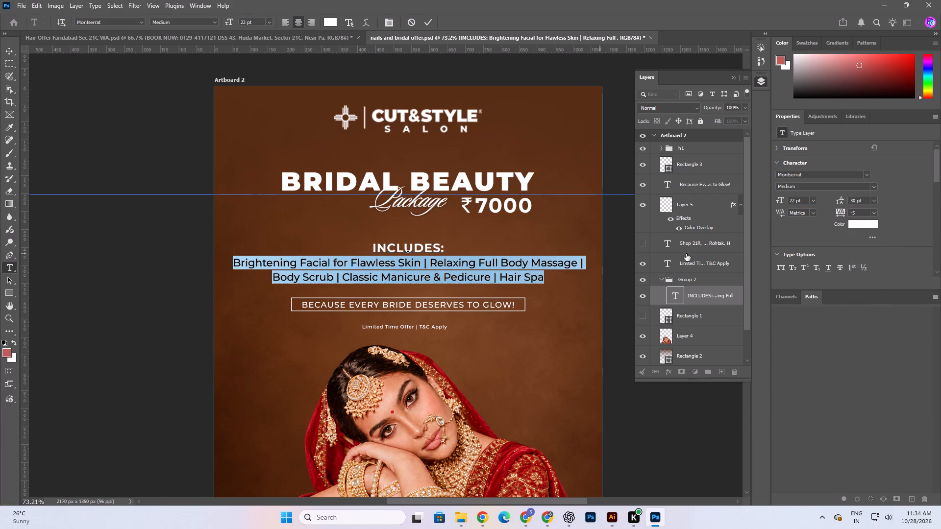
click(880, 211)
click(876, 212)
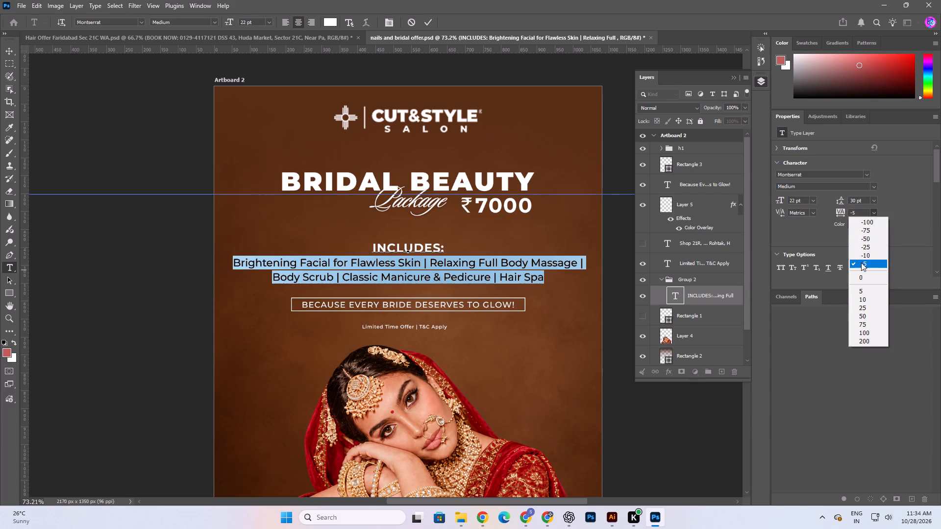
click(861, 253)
Delete the trailing separator bar after Relaxing Full Body Massage in the first service line.
click(393, 266)
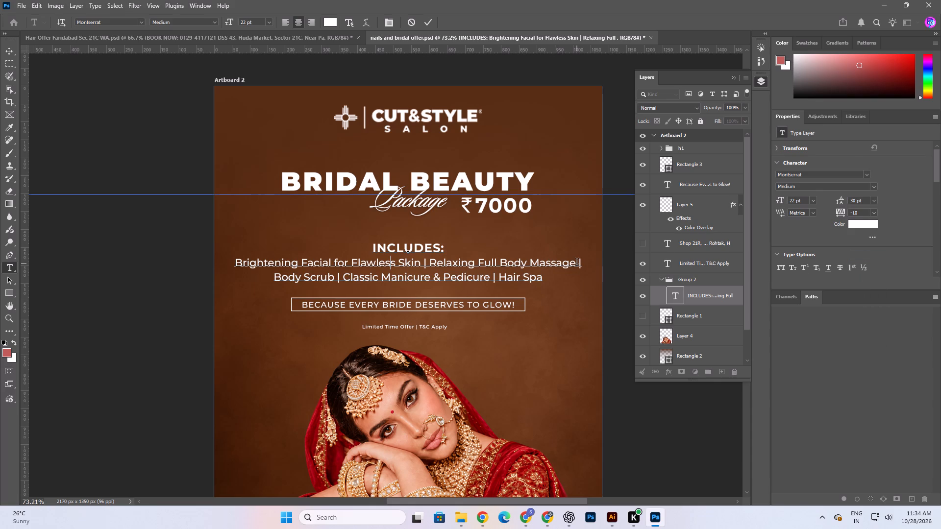
drag(577, 264, 585, 264)
key(BackSpace)
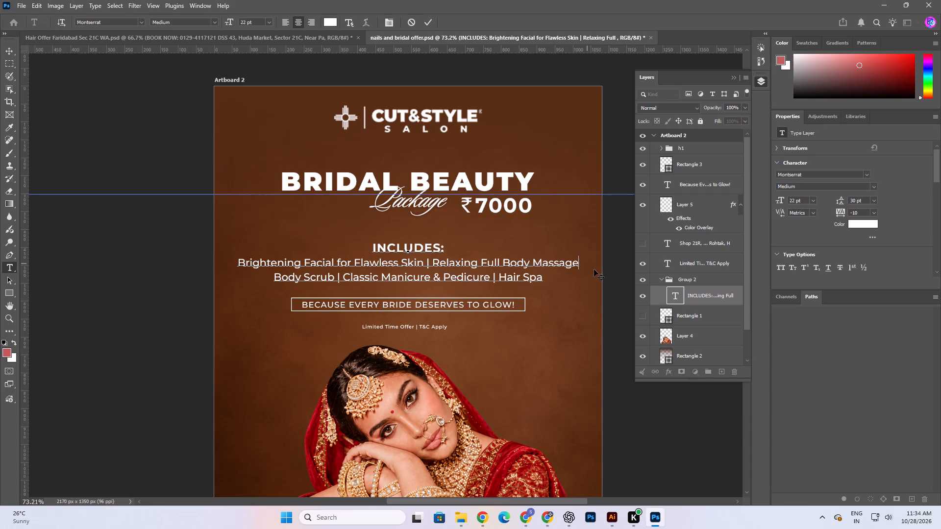
click(314, 267)
key(ctrl+a)
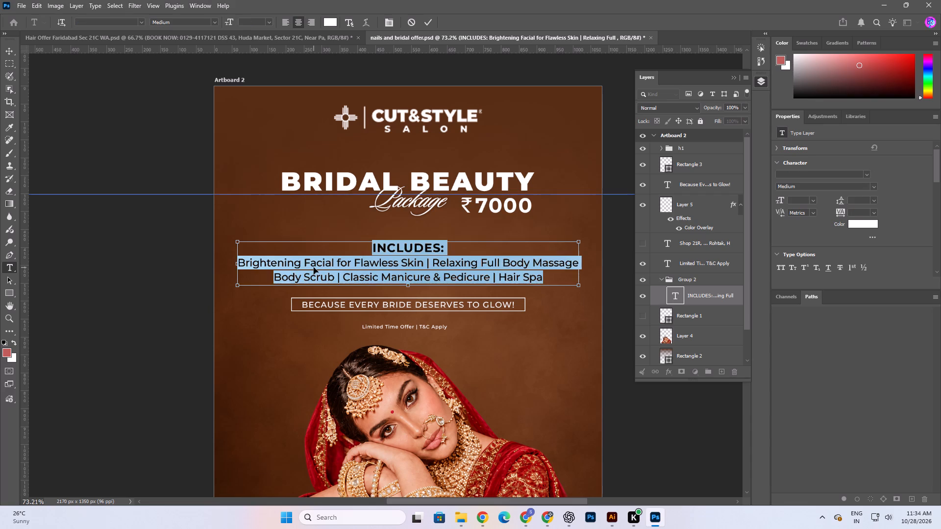
click(314, 266)
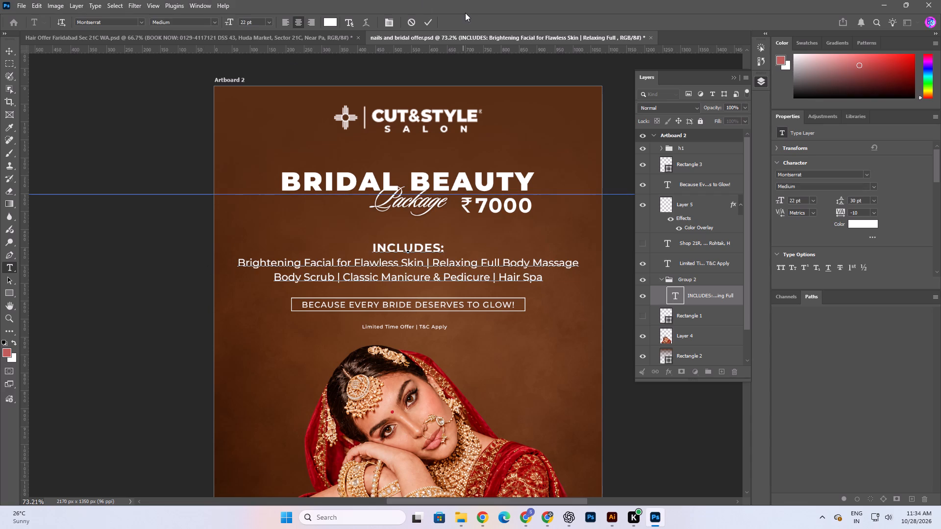
click(430, 24)
click(130, 261)
Set the tracking of the two service lines below INCLUDES: to -5.
key(space)
key(space)
key(space)
key(space)
key(space)
key(space)
key(space)
key(space)
key(space)
key(space)
key(space)
key(space)
key(space)
key(space)
key(space)
key(space)
key(space)
key(space)
key(space)
key(space)
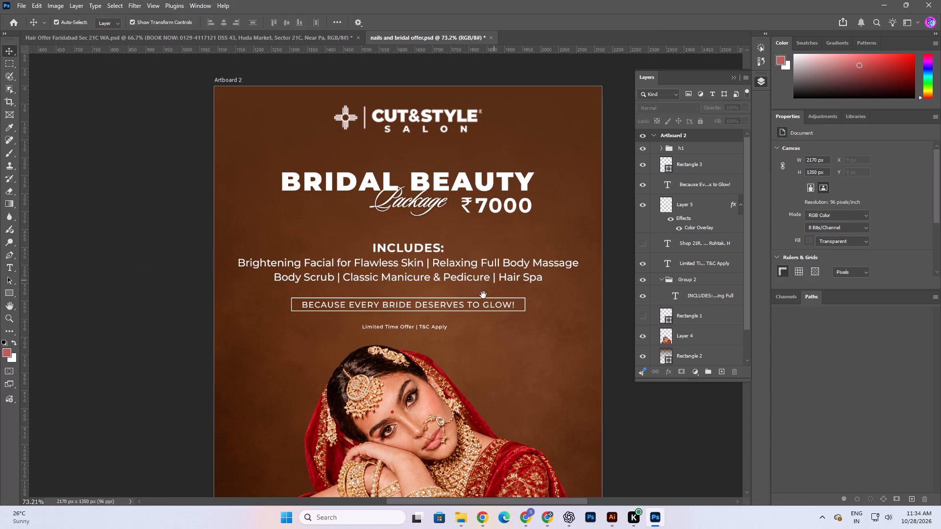
drag(484, 295, 452, 284)
double_click(442, 258)
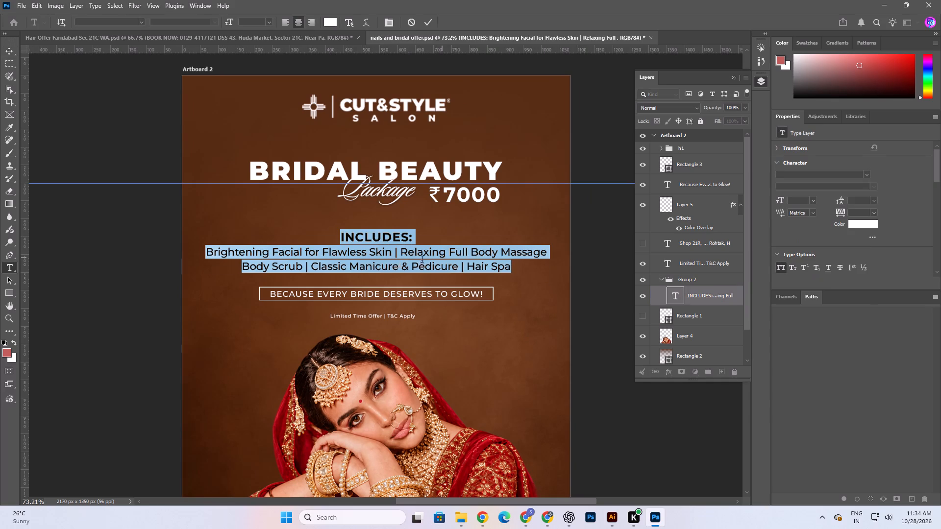
click(219, 251)
drag(206, 252, 340, 263)
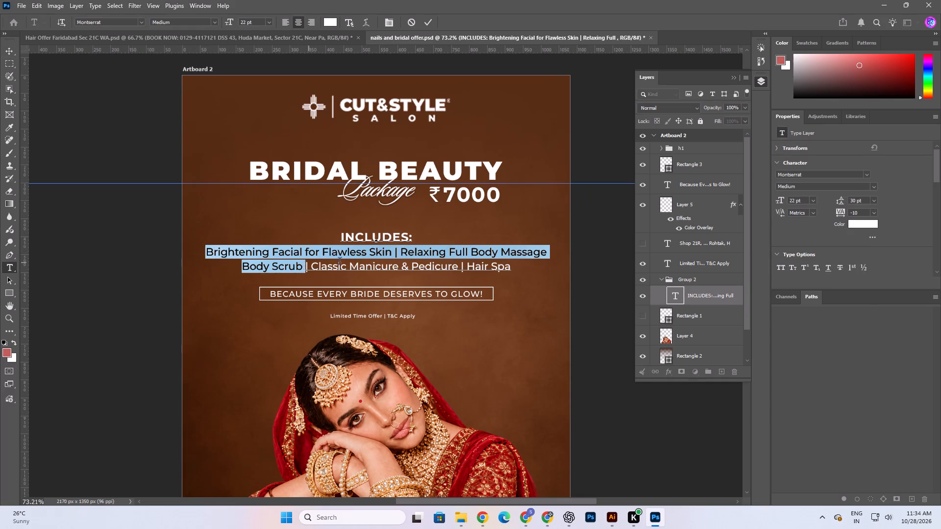
drag(340, 263, 532, 263)
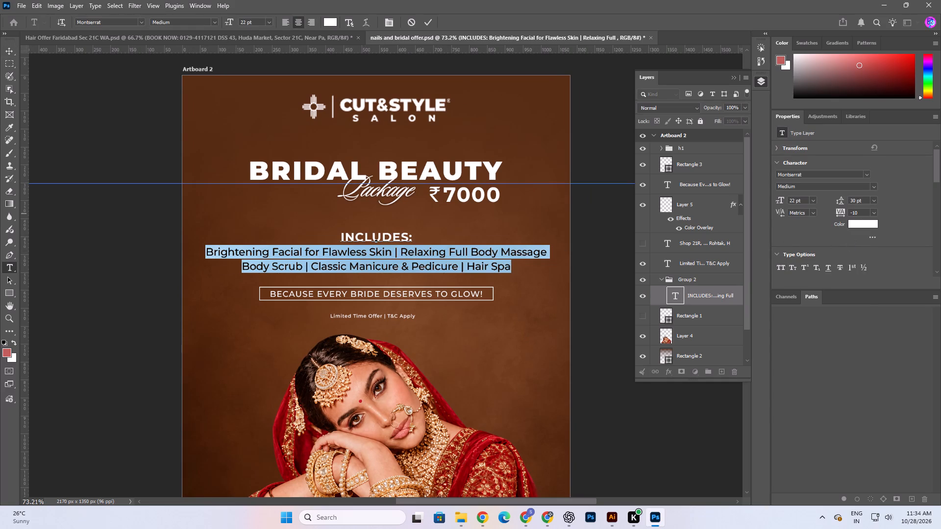
drag(859, 213, 853, 214)
key(5)
key(Return)
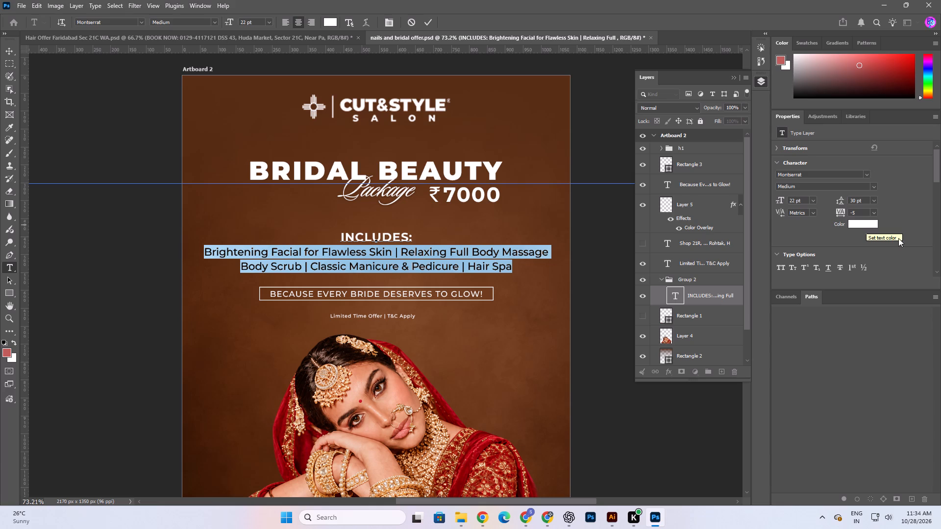
click(430, 18)
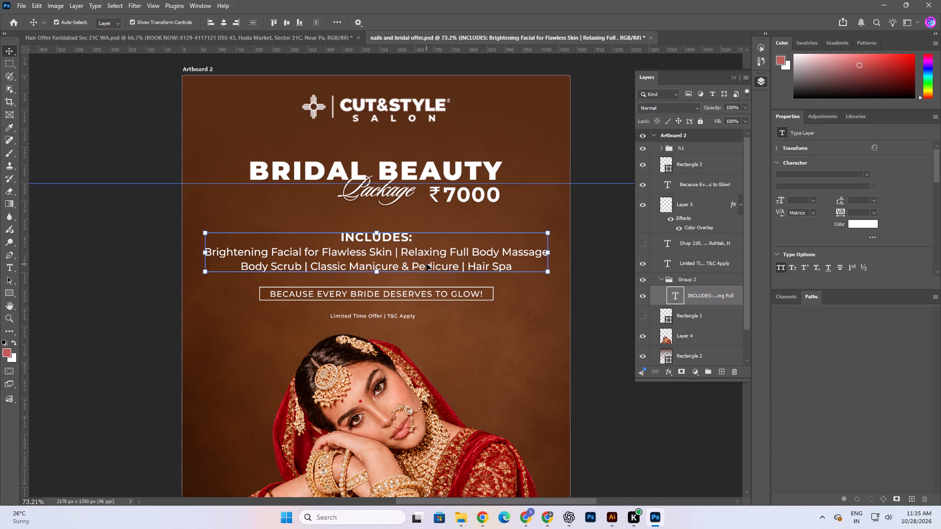
Nudge the INCLUDES: heading and its service lines slightly up toward the package price.
drag(427, 264, 426, 257)
alt+scroll(430, 244, down, 4)
key(space)
key(space)
key(space)
key(space)
key(space)
key(space)
key(space)
key(space)
drag(491, 358, 474, 329)
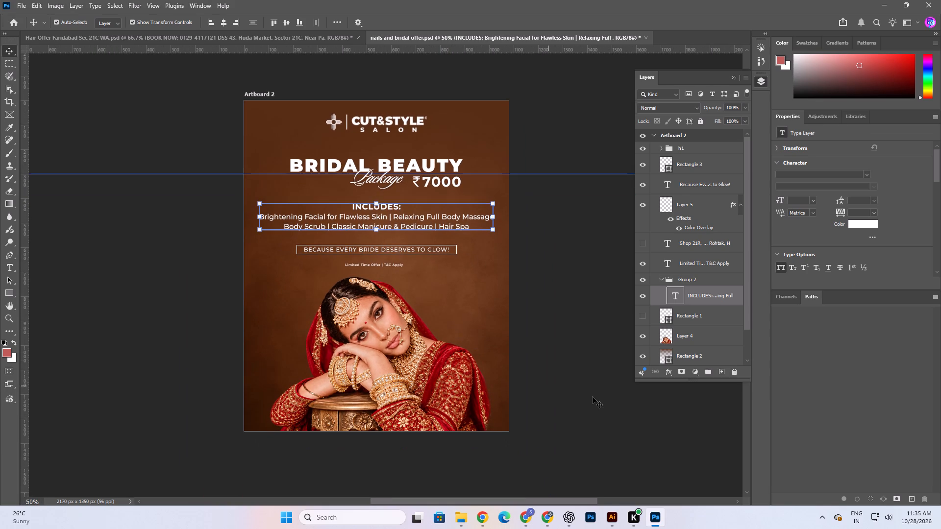
click(593, 397)
Scale the bride photo down proportionally about its centre to 886 × 1312 px.
click(385, 389)
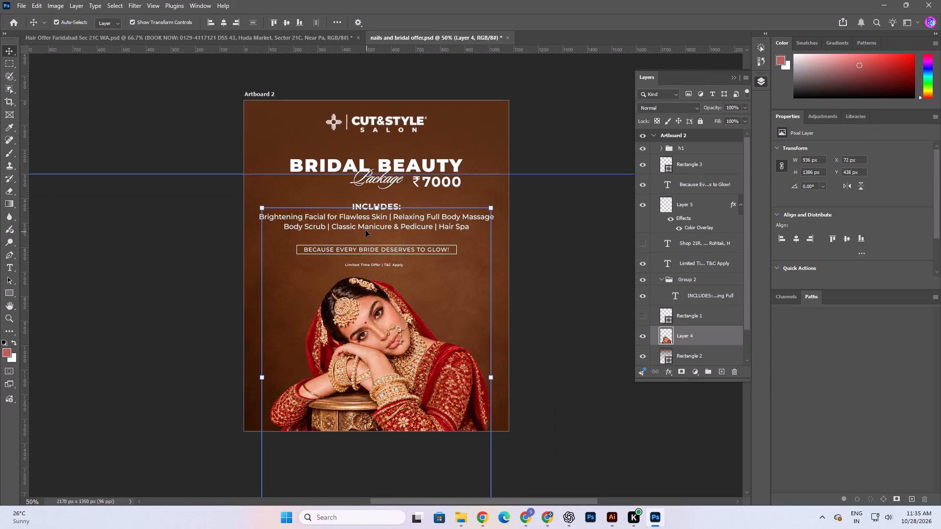
alt+drag(374, 207, 374, 215)
click(486, 20)
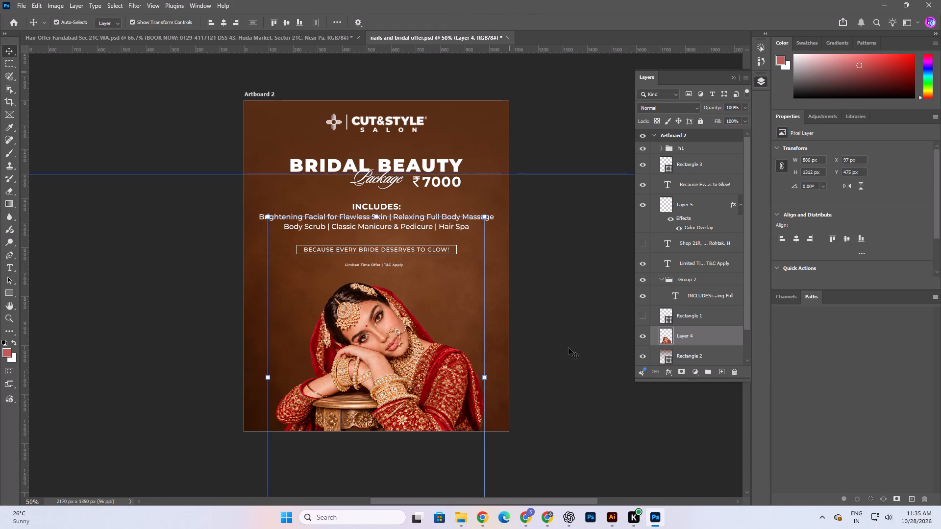
click(569, 349)
Move the Limited Time Offer | T&C Apply line down about 7 px and set its tracking to 100.
key(space)
key(space)
key(space)
key(space)
key(space)
key(space)
key(space)
key(space)
key(space)
key(space)
key(space)
key(space)
key(space)
key(space)
key(space)
key(space)
key(space)
key(space)
key(space)
key(space)
drag(492, 359, 492, 350)
scroll(476, 345, up, 2)
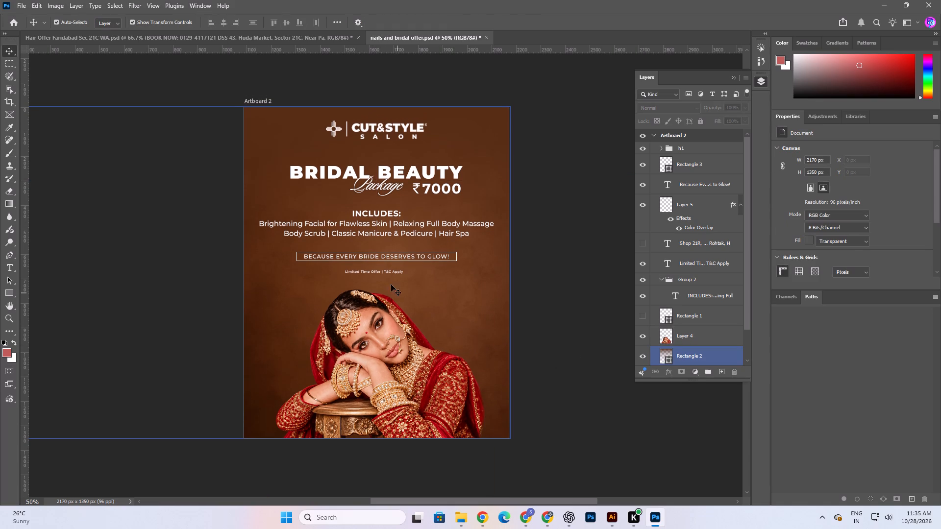
alt+scroll(386, 258, up, 4)
click(379, 279)
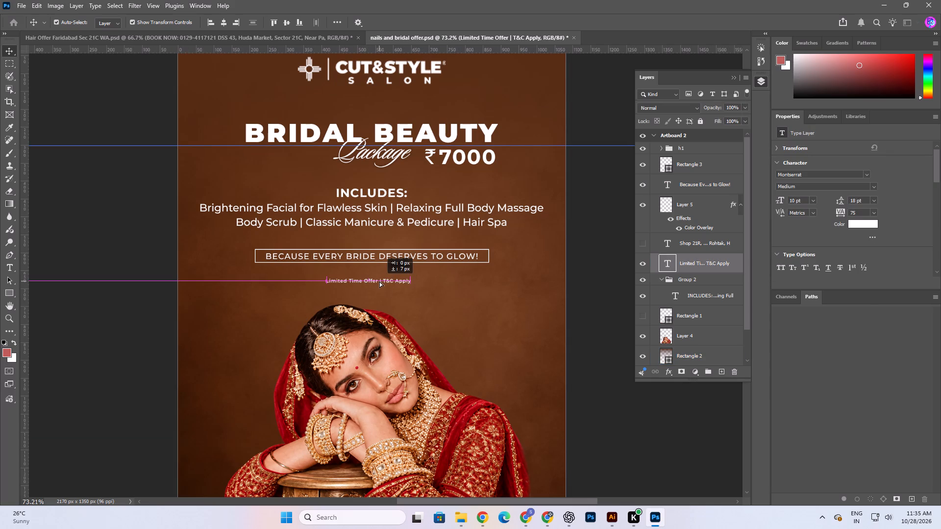
click(875, 210)
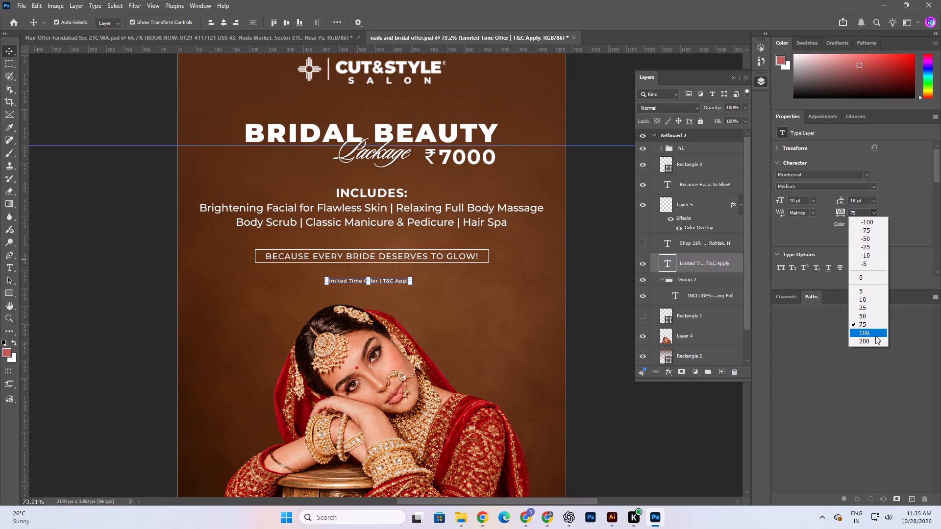
click(875, 336)
click(620, 423)
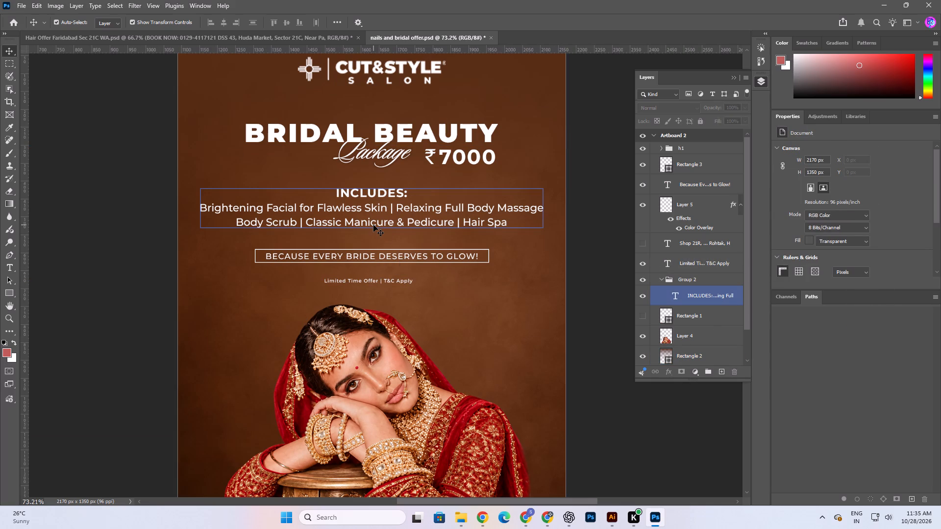
Centre the INCLUDES: text block horizontally on the artboard.
click(461, 212)
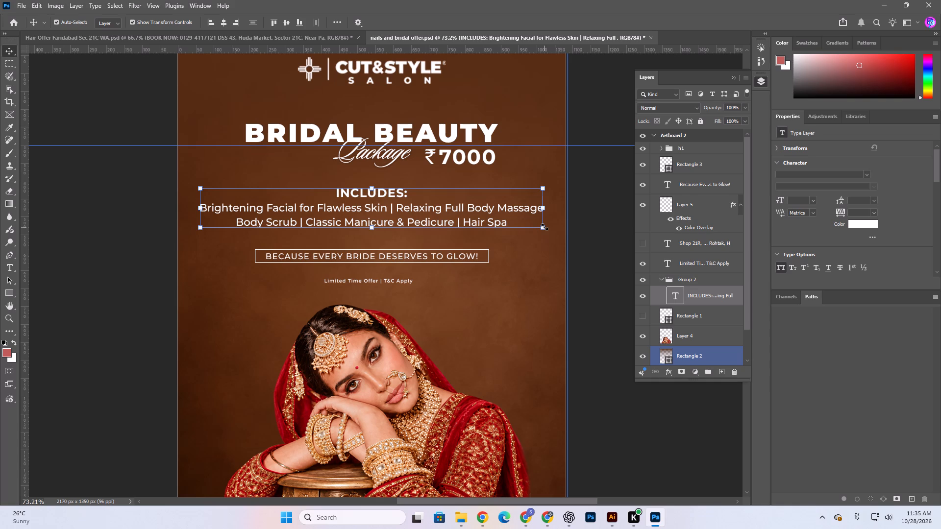
key(ctrl+a)
click(227, 23)
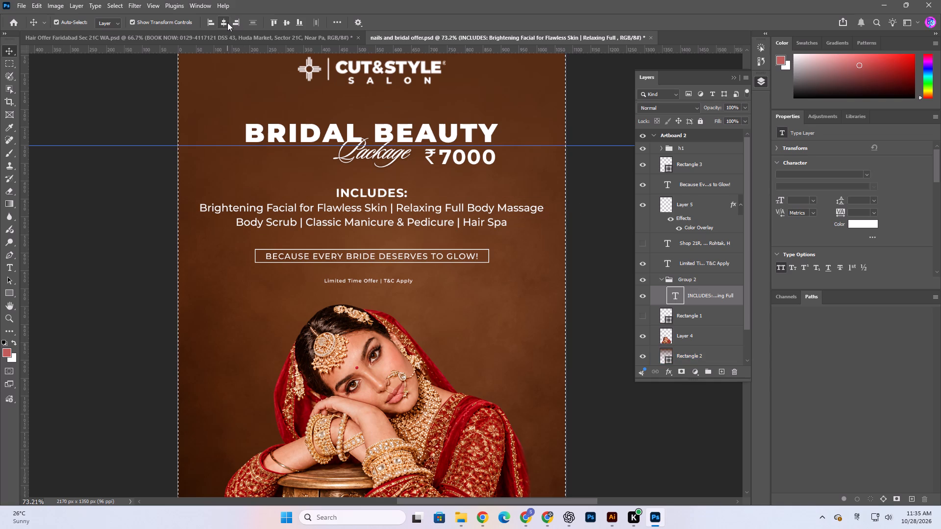
click(227, 23)
key(ctrl+d)
Centre the Limited Time Offer | T&C Apply line horizontally on the artboard.
click(380, 281)
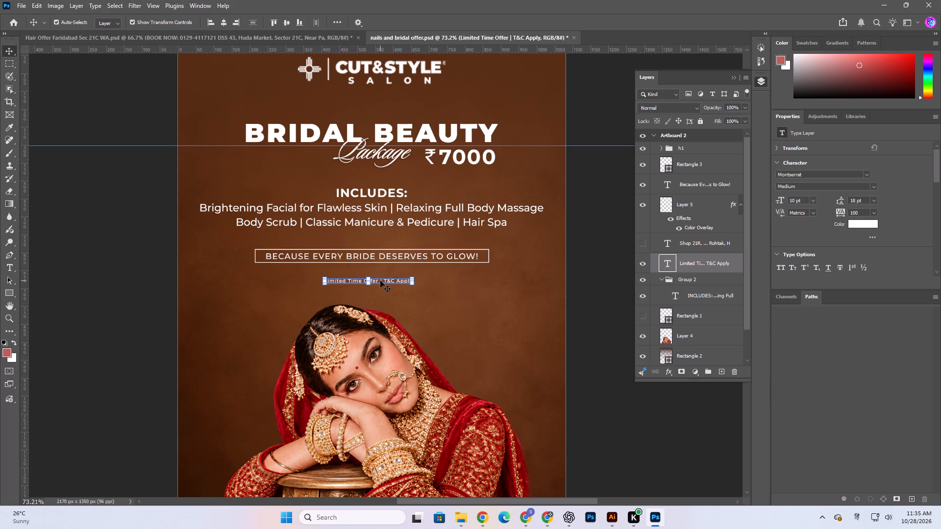
key(ctrl+a)
double_click(225, 17)
key(ctrl+d)
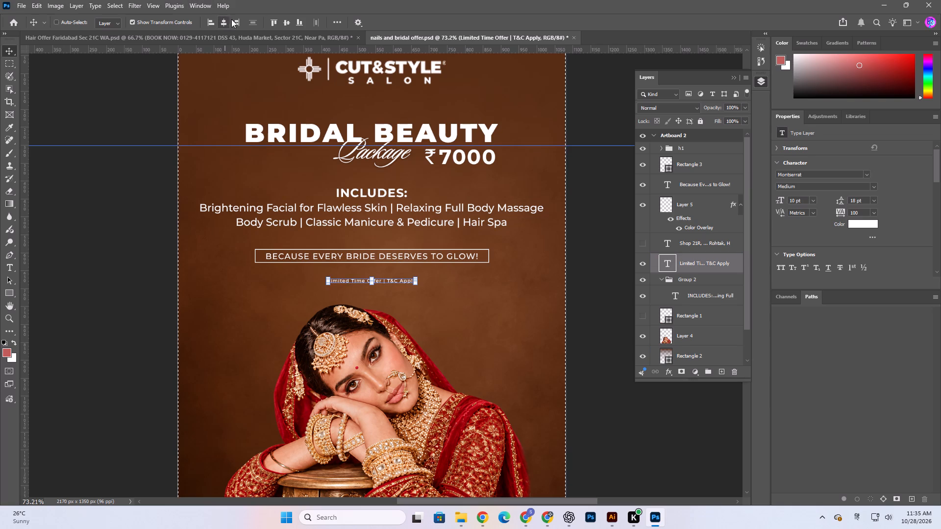
Set the stroke of the rectangle framing the tagline to 1.5 px.
alt+scroll(454, 165, down, 3)
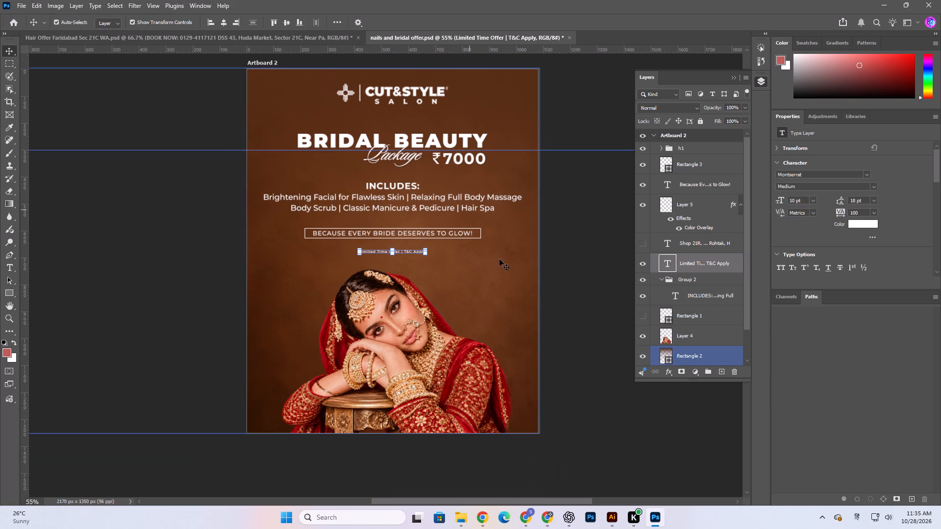
key(space)
key(space)
key(space)
key(space)
drag(508, 266, 483, 273)
click(544, 308)
alt+scroll(442, 235, up, 9)
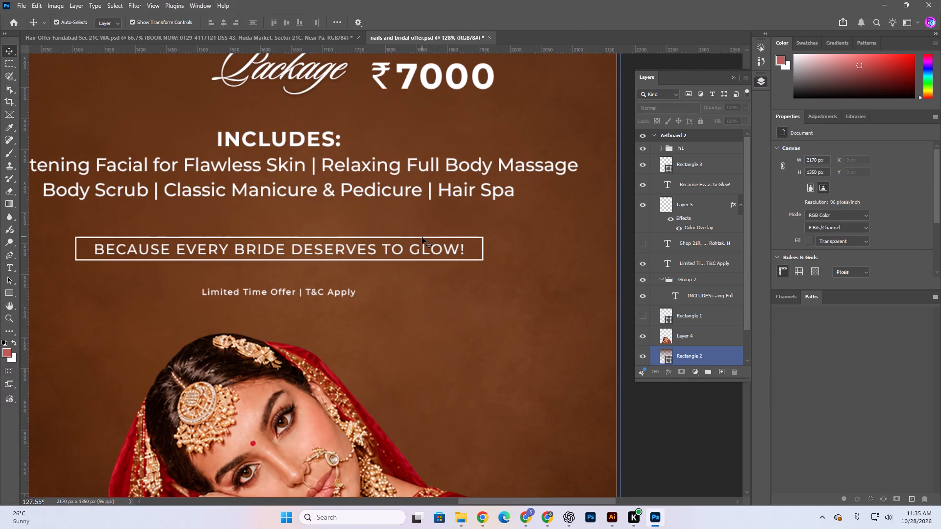
click(422, 237)
drag(807, 255, 806, 255)
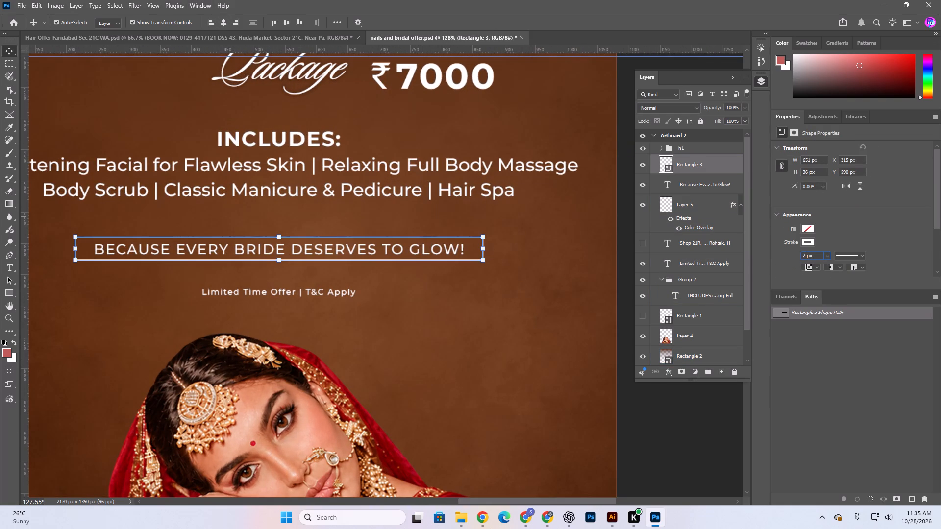
drag(806, 255, 787, 255)
text(1.5)
key(Return)
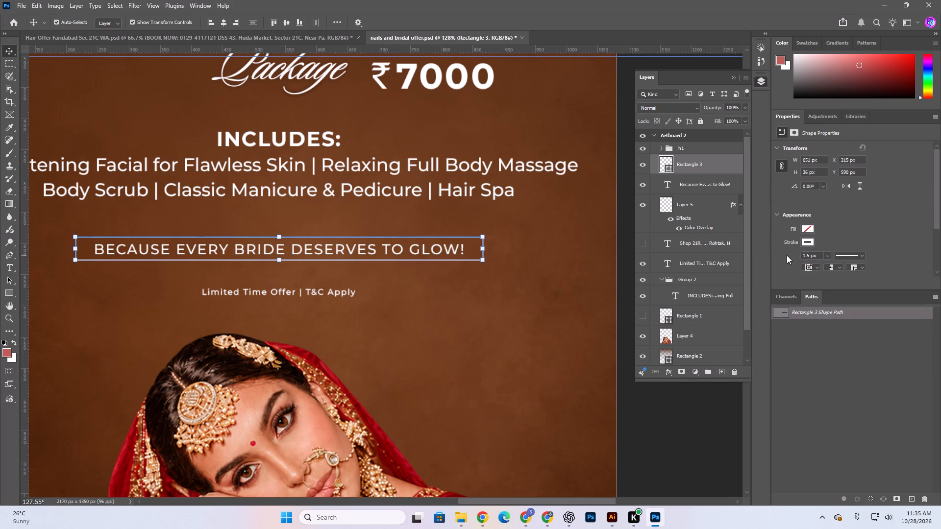
Stretch the tagline frame upward from its top edge to a height of about 40 px.
alt+scroll(339, 193, down, 4)
click(565, 411)
key(space)
key(space)
key(space)
key(space)
key(space)
key(space)
key(space)
key(space)
key(space)
key(space)
key(space)
key(space)
key(space)
key(space)
key(space)
key(space)
key(space)
key(space)
key(space)
key(space)
drag(488, 311, 496, 279)
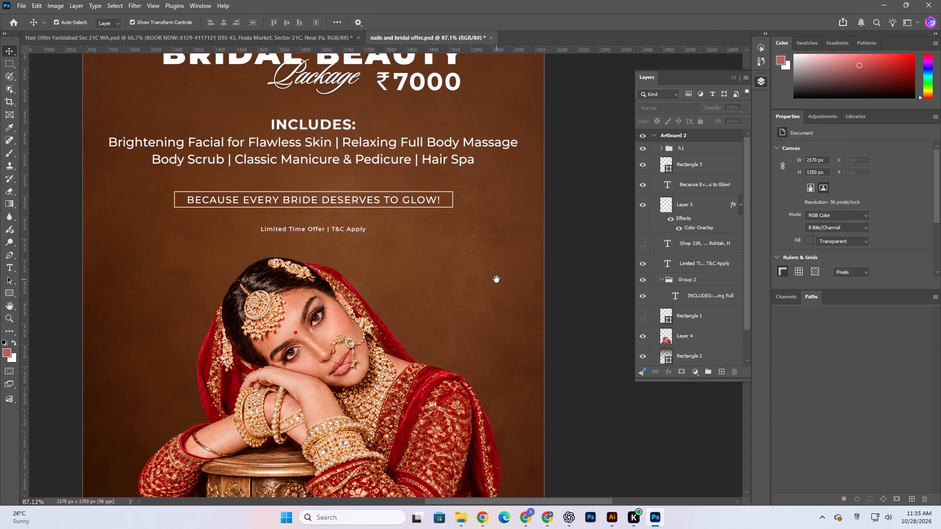
drag(496, 279, 583, 297)
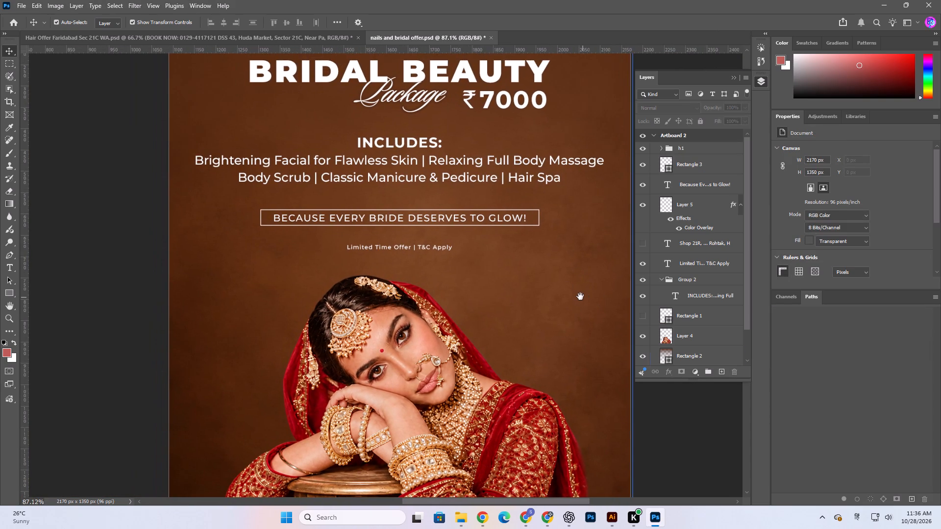
click(509, 220)
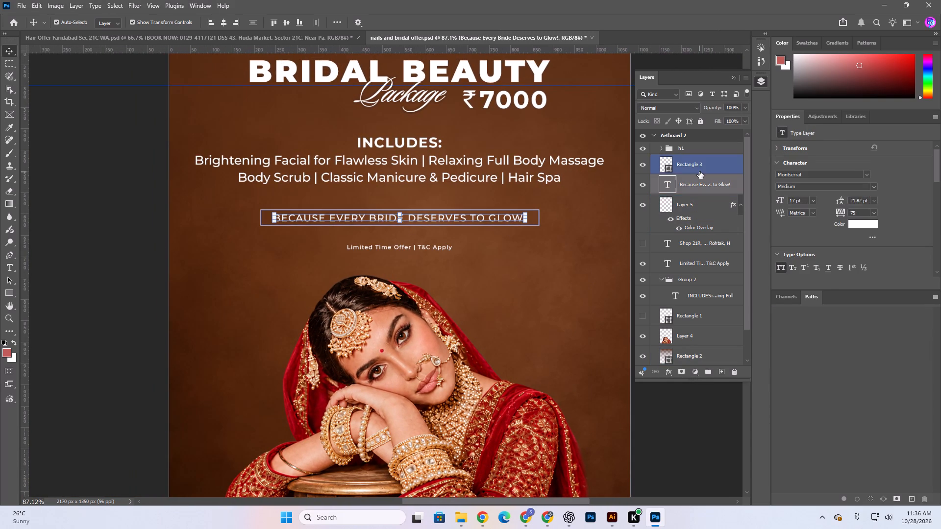
click(699, 171)
alt+scroll(392, 215, up, 4)
shift+click(401, 207)
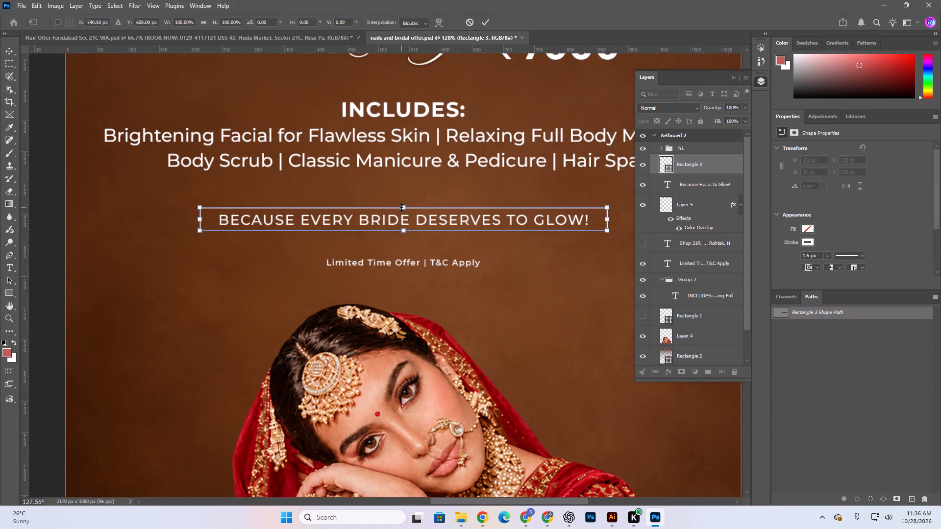
alt+scroll(404, 205, up, 9)
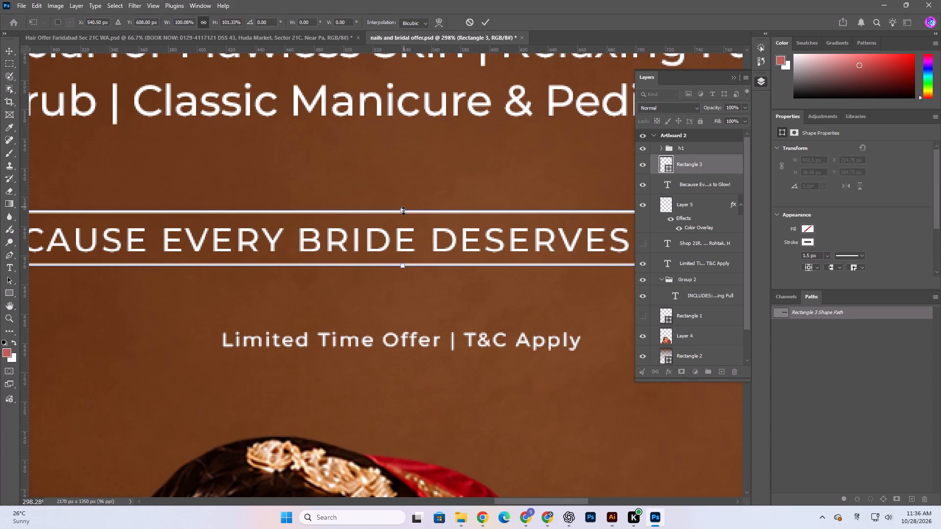
alt+click(403, 212)
shift+drag(402, 212, 402, 206)
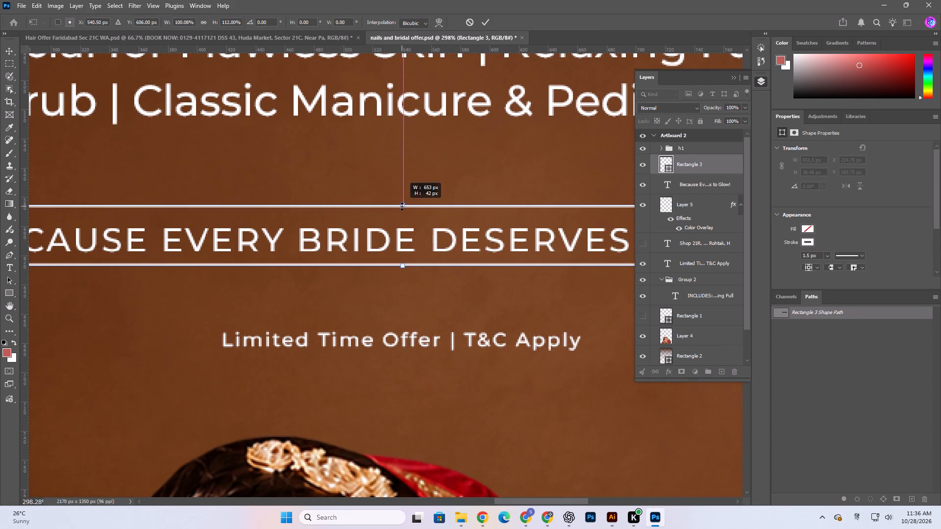
shift+drag(402, 206, 402, 207)
alt+scroll(313, 234, down, 8)
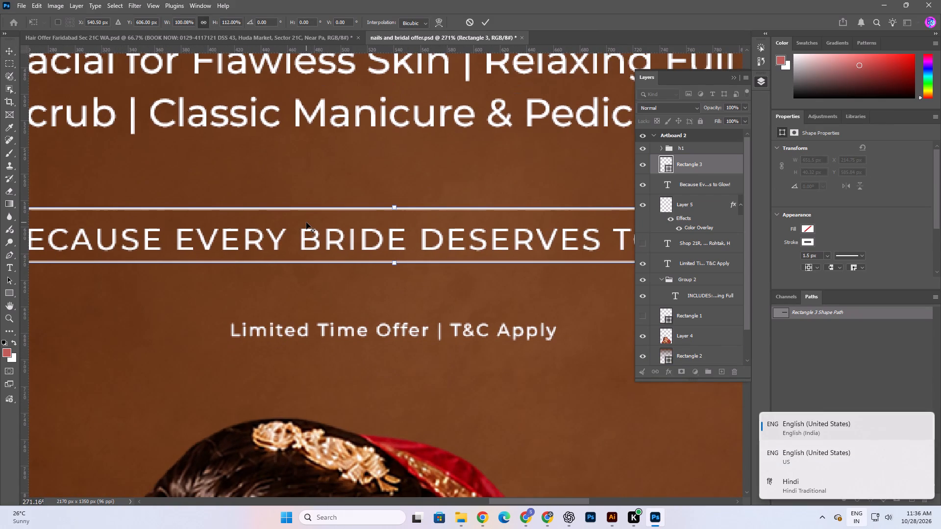
click(404, 250)
alt+scroll(348, 230, down, 9)
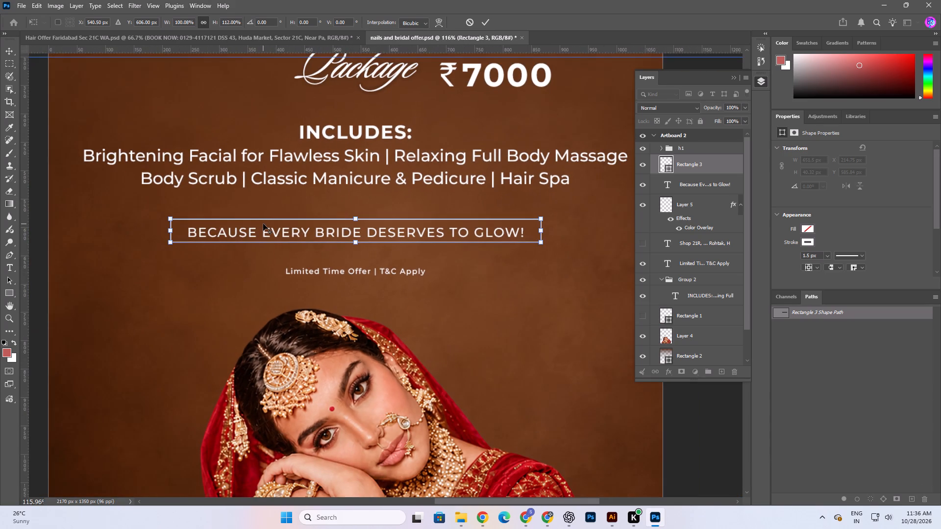
click(490, 19)
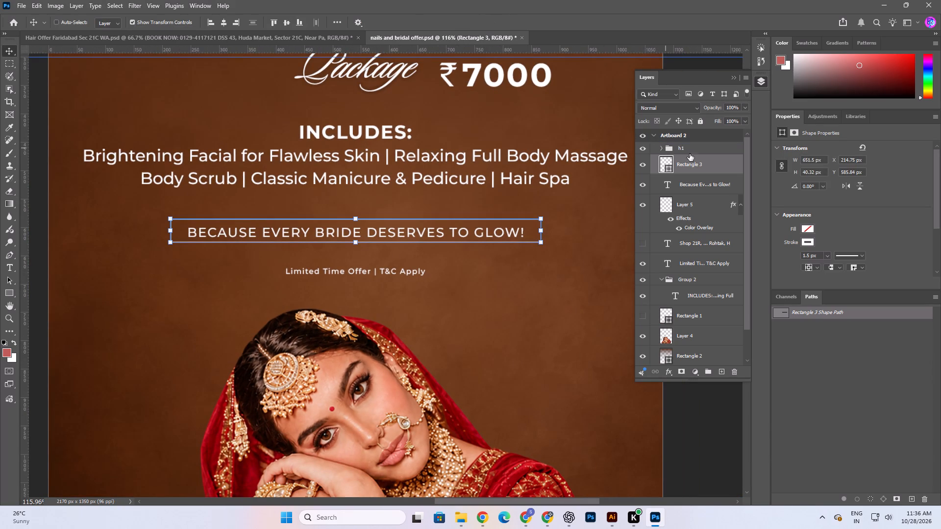
Align the tagline text and its frame on their horizontal and vertical centres.
ctrl+click(695, 181)
click(220, 19)
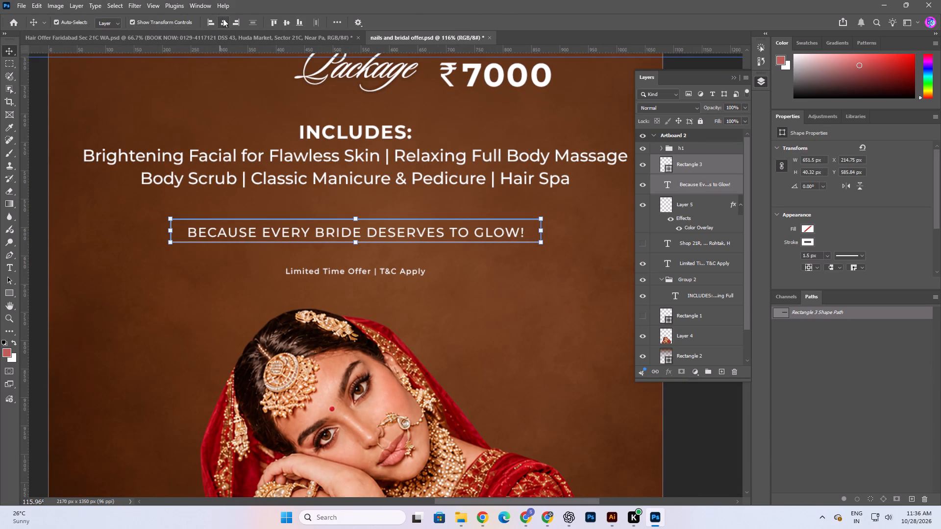
click(223, 19)
click(287, 22)
click(287, 22)
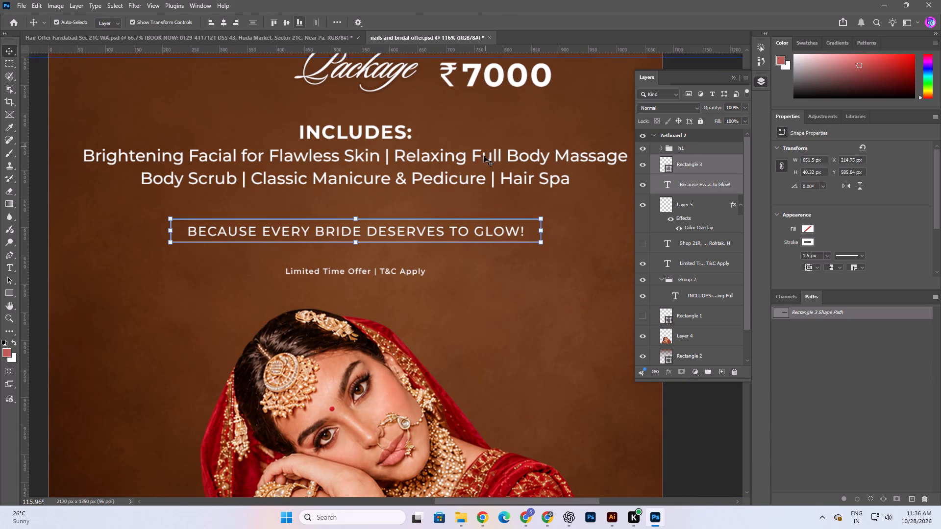
click(683, 454)
Set the font weight of the tagline Because Every Bride Deserves to Glow! to SemiBold.
alt+scroll(311, 222, down, 2)
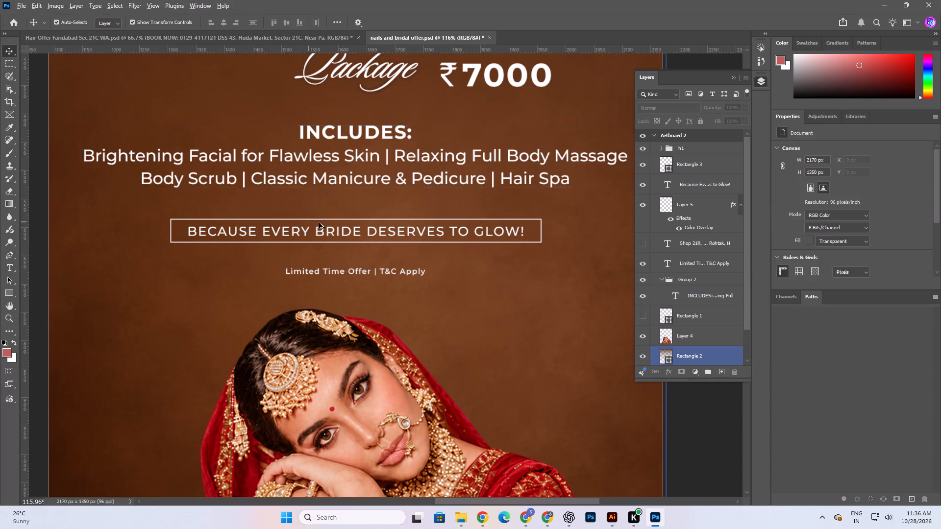
alt+scroll(319, 222, down, 3)
alt+scroll(373, 198, down, 3)
scroll(464, 284, up, 2)
click(561, 240)
key(space)
key(space)
key(space)
key(space)
key(space)
key(space)
key(space)
drag(500, 228, 517, 223)
scroll(445, 246, up, 7)
click(423, 248)
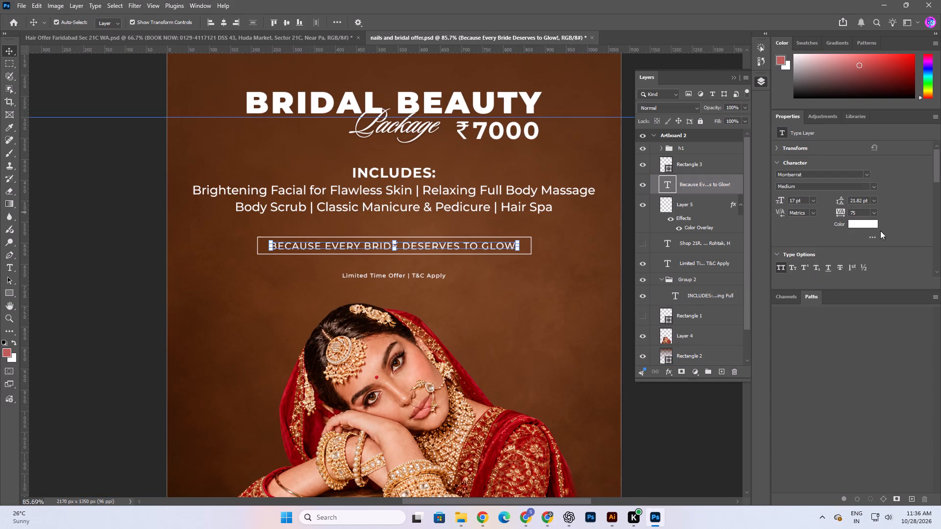
click(869, 188)
click(824, 320)
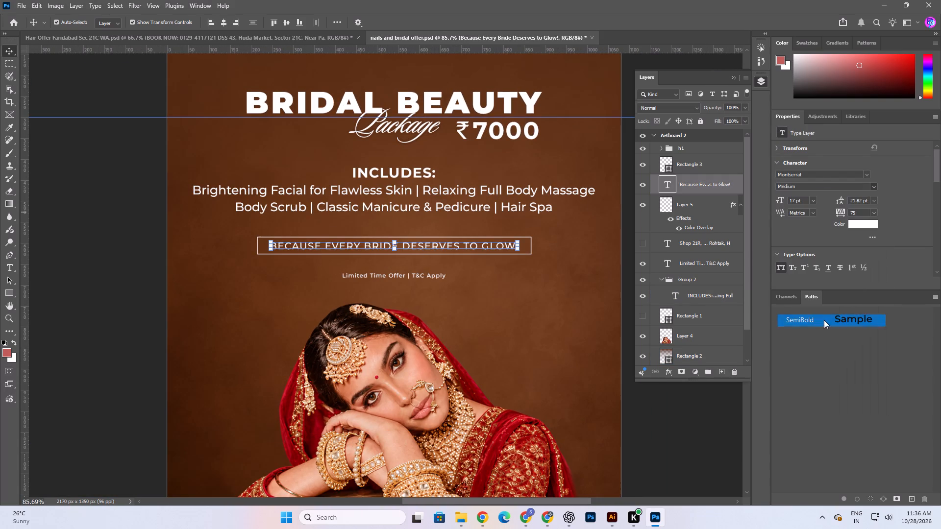
click(702, 387)
alt+scroll(342, 181, down, 3)
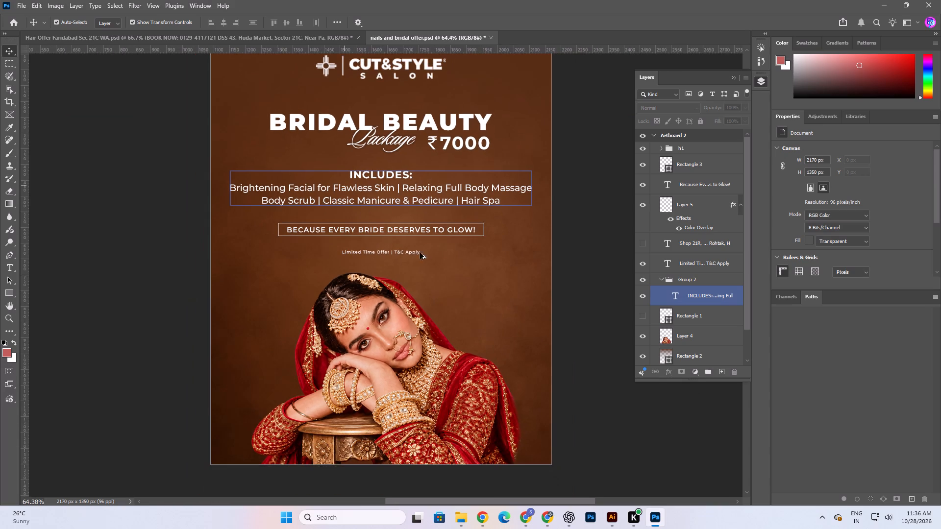
Save the bridal package document with the tagline changes.
scroll(508, 301, up, 1)
key(space)
key(space)
key(space)
key(space)
key(space)
key(space)
key(space)
key(space)
key(space)
key(space)
key(space)
key(space)
key(space)
key(space)
key(space)
drag(533, 267, 523, 264)
click(591, 271)
key(space)
key(space)
key(space)
key(space)
key(space)
key(space)
key(space)
key(space)
key(space)
key(space)
key(space)
key(space)
key(space)
key(space)
key(space)
key(space)
key(space)
key(space)
key(space)
drag(463, 348, 463, 345)
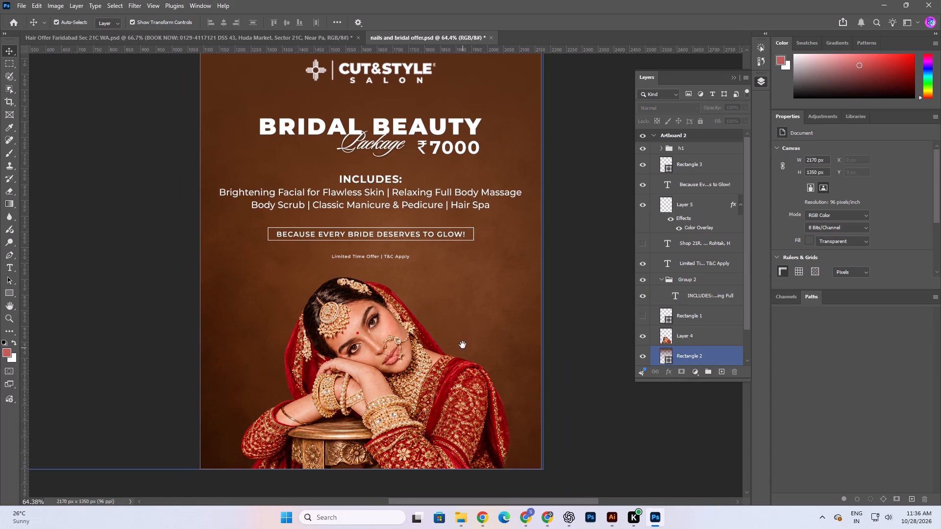
drag(463, 345, 460, 334)
key(ctrl+s)
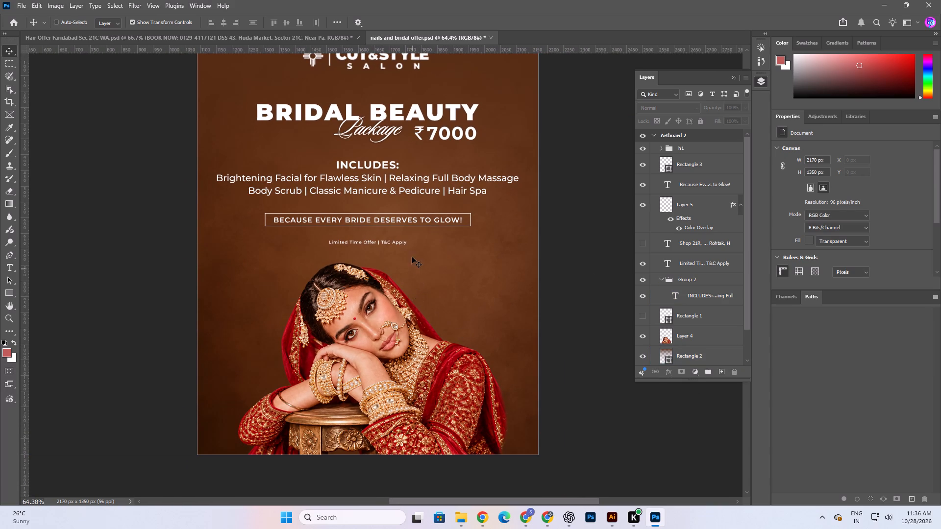
Move the group containing Package and the ₹7000 price above the BRIDAL BEAUTY group in the layer order, and save.
alt+scroll(373, 233, down, 2)
scroll(419, 271, up, 2)
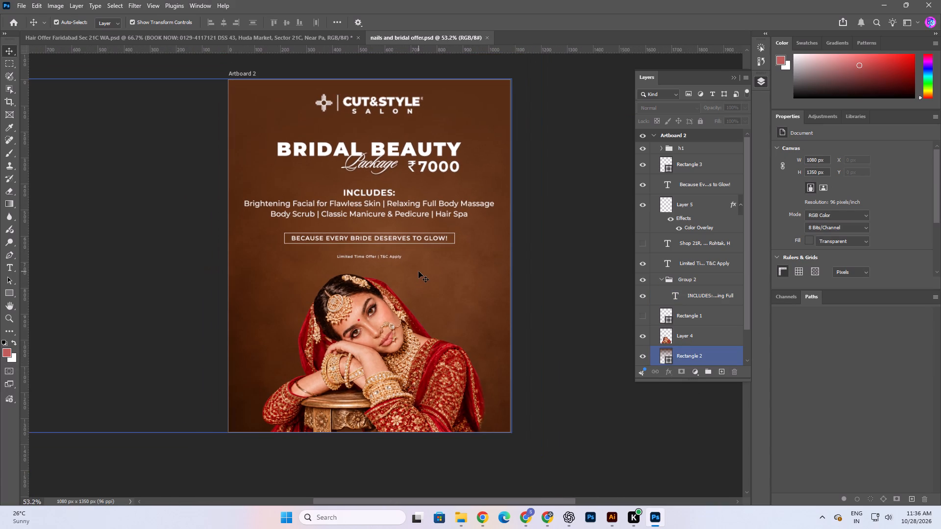
scroll(419, 271, up, 15)
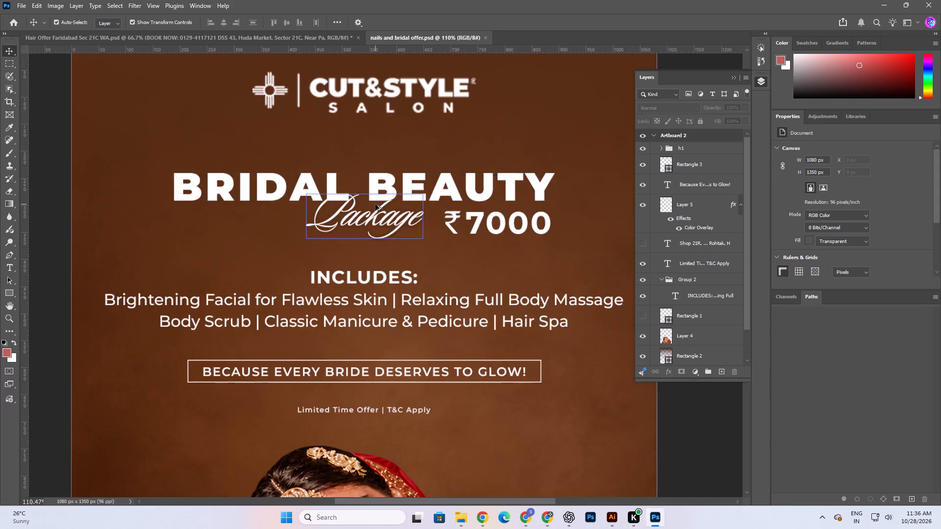
scroll(375, 204, up, 6)
click(338, 217)
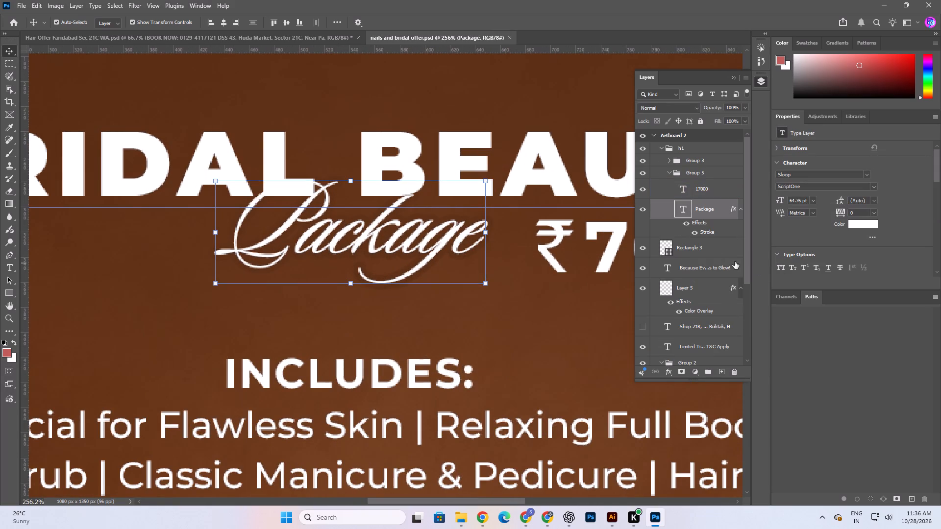
click(671, 175)
drag(692, 175, 691, 155)
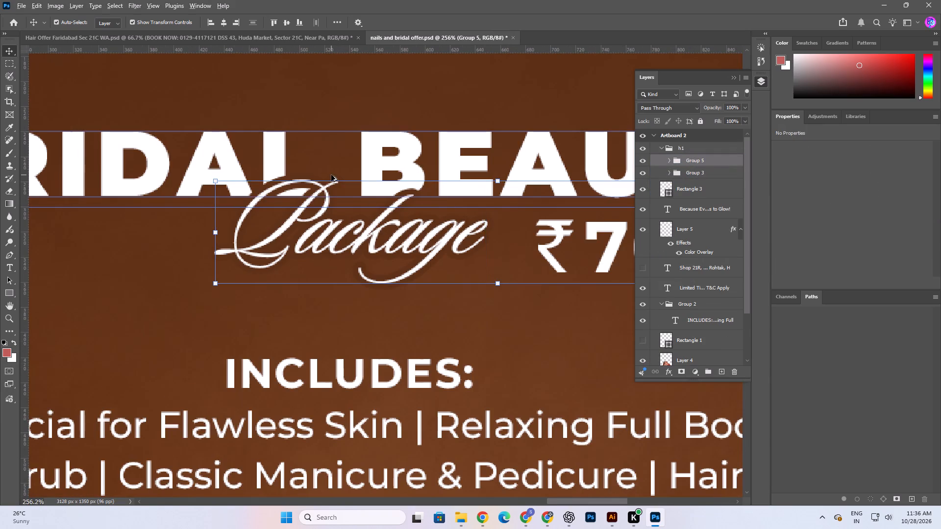
alt+scroll(331, 175, down, 11)
alt+scroll(378, 217, down, 3)
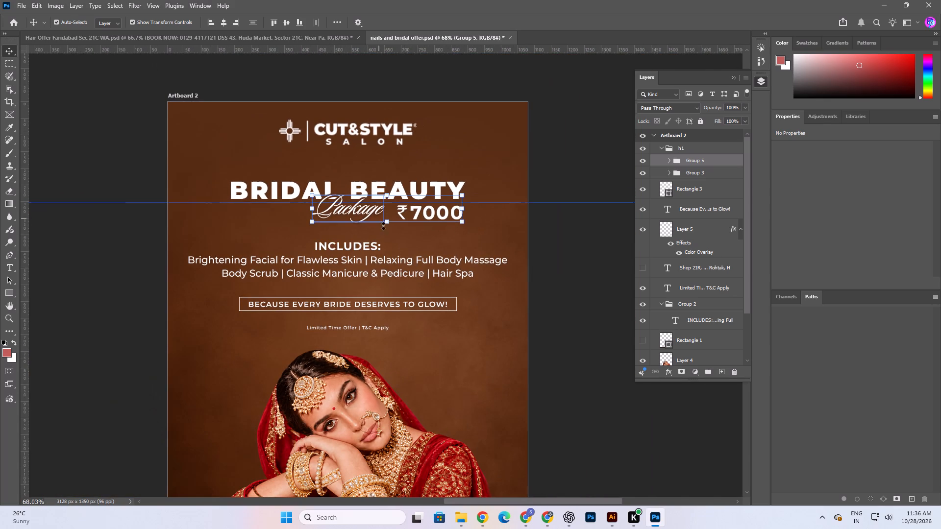
click(583, 435)
key(space)
key(space)
drag(486, 379, 490, 353)
key(ctrl+s)
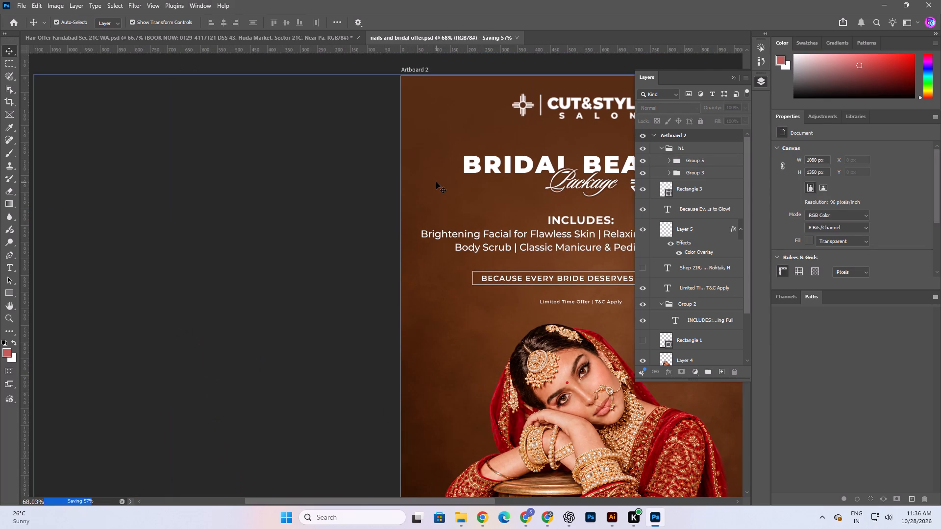
Examine the full bridal package layout, from the logo and headline to the tagline frame and bride photo.
key(space)
key(space)
key(space)
key(space)
key(space)
key(space)
key(space)
key(space)
key(space)
key(space)
key(space)
key(space)
key(space)
key(space)
key(space)
key(space)
key(space)
key(space)
key(space)
key(space)
drag(617, 261, 379, 222)
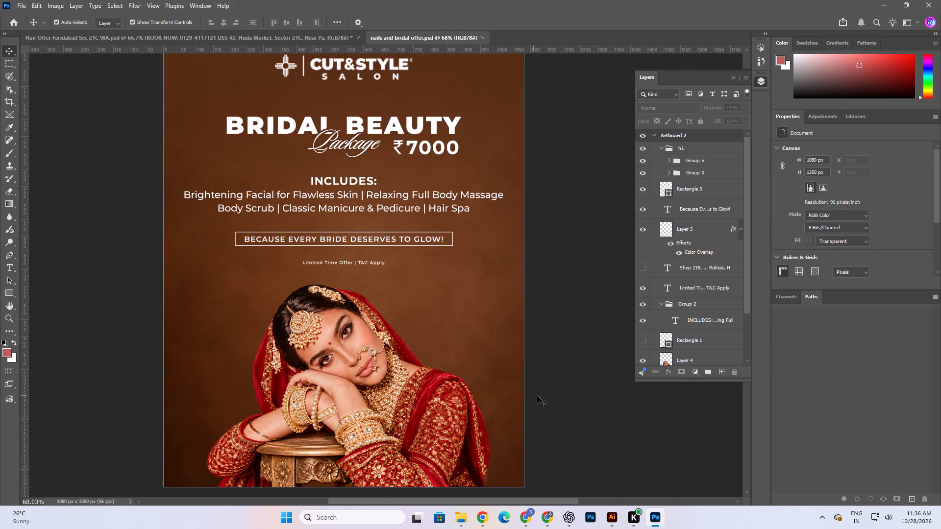
click(600, 394)
alt+scroll(527, 300, down, 2)
scroll(527, 304, up, 1)
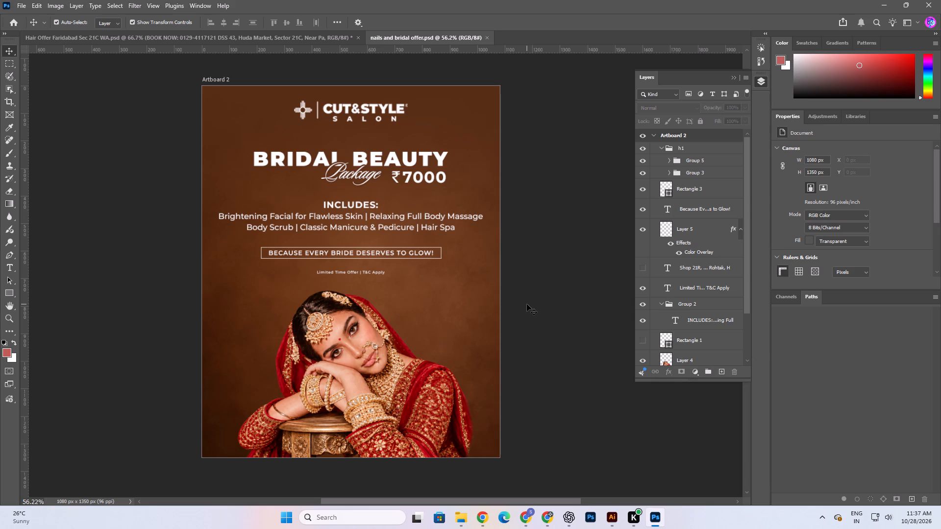
click(545, 260)
key(space)
key(space)
key(space)
key(space)
key(space)
key(space)
key(space)
key(space)
drag(437, 174, 448, 165)
key(ctrl+s)
scroll(470, 259, down, 2)
scroll(470, 259, up, 2)
key(space)
key(space)
key(space)
key(space)
key(space)
key(space)
key(space)
key(space)
key(space)
key(space)
key(space)
key(space)
key(space)
key(space)
key(space)
key(space)
drag(470, 214, 476, 215)
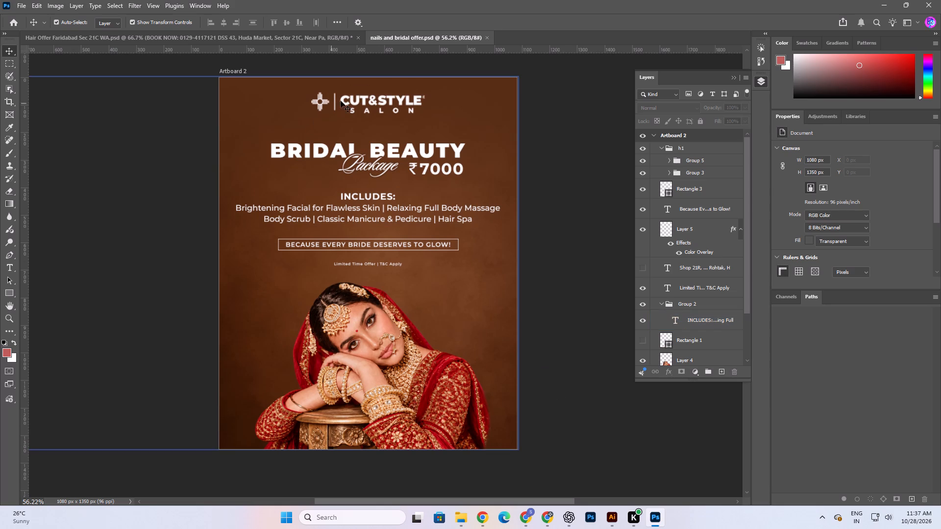
Centre the CUT&STYLE SALON logo horizontally on the artboard and save the document.
click(367, 95)
click(369, 100)
click(374, 104)
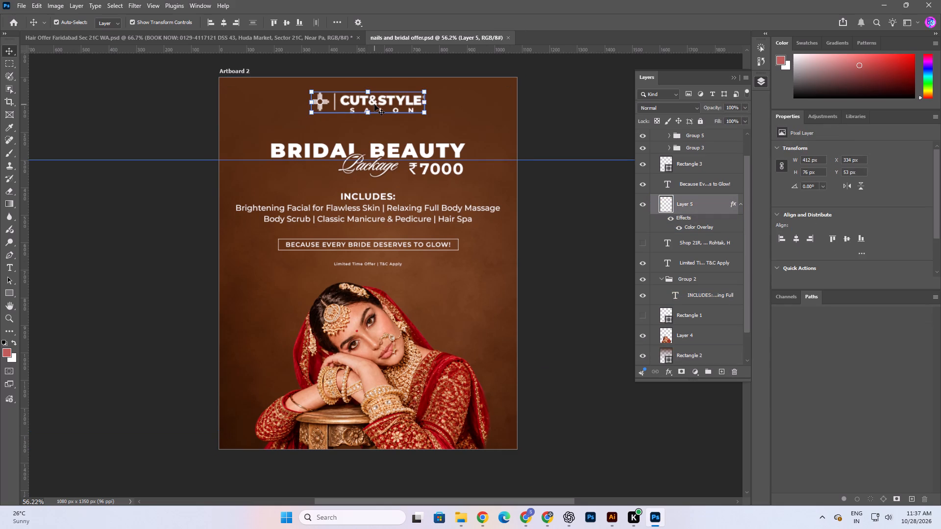
key(ctrl+a)
double_click(226, 18)
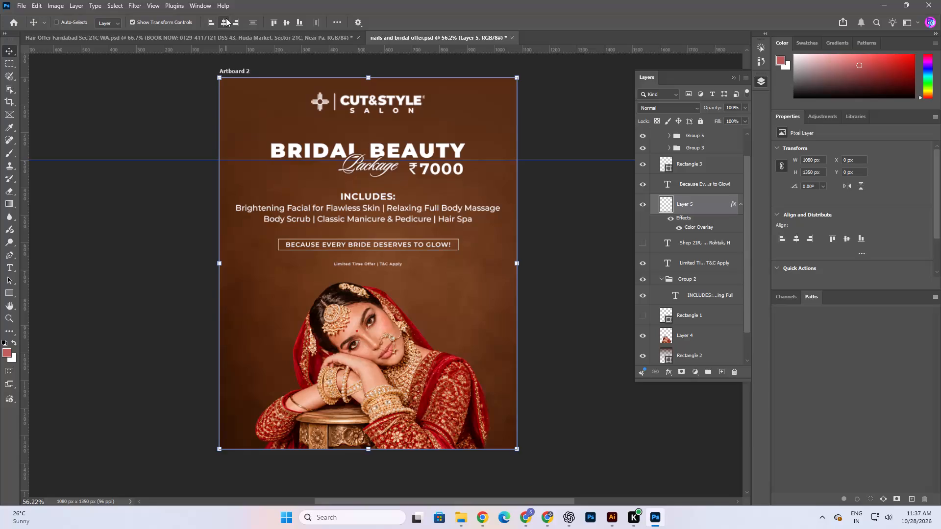
key(ctrl+d)
key(ctrl+s)
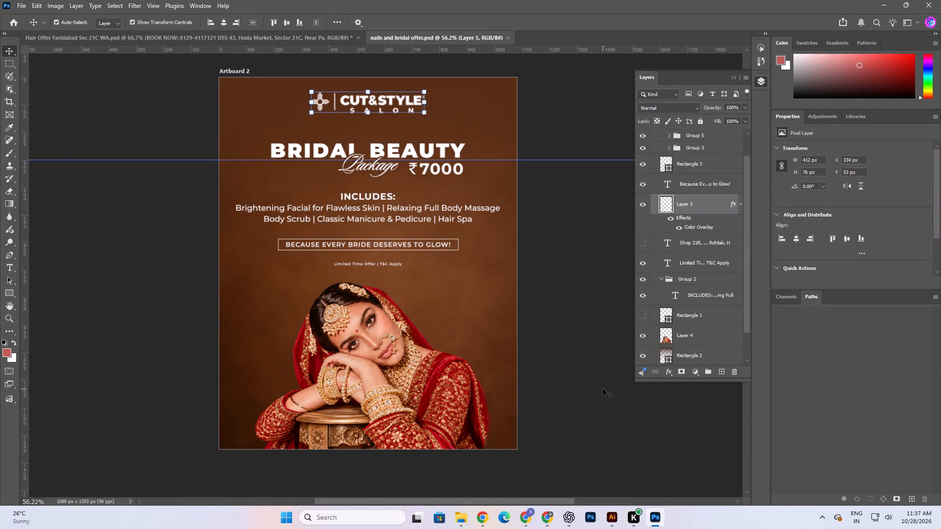
Export the creative for web as the JPEG nails-and-bridal-offer.jpg into the ROHTAK folder inside LOCATIONS.
click(24, 2)
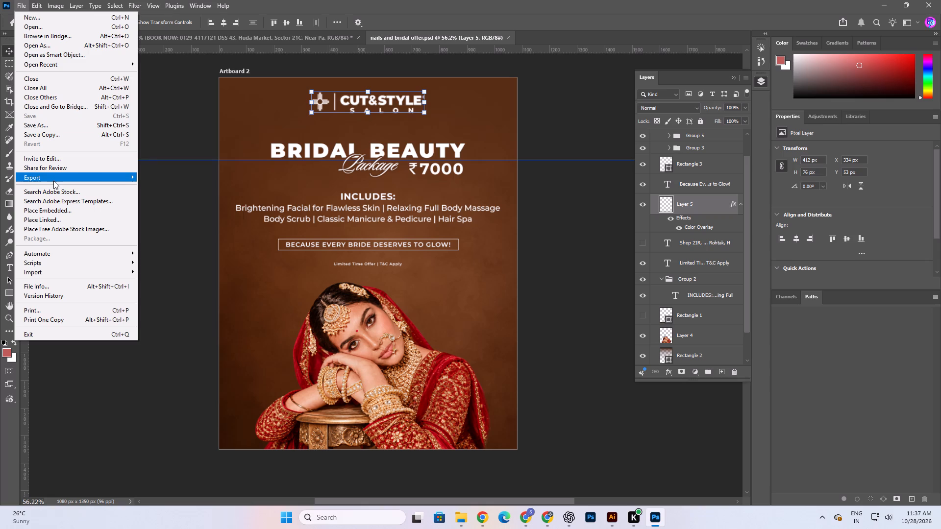
click(53, 181)
click(190, 215)
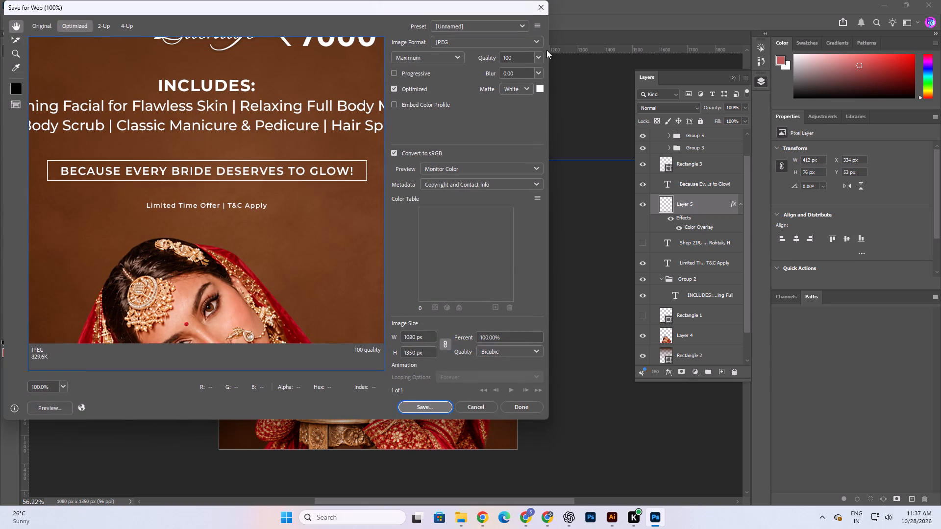
click(416, 405)
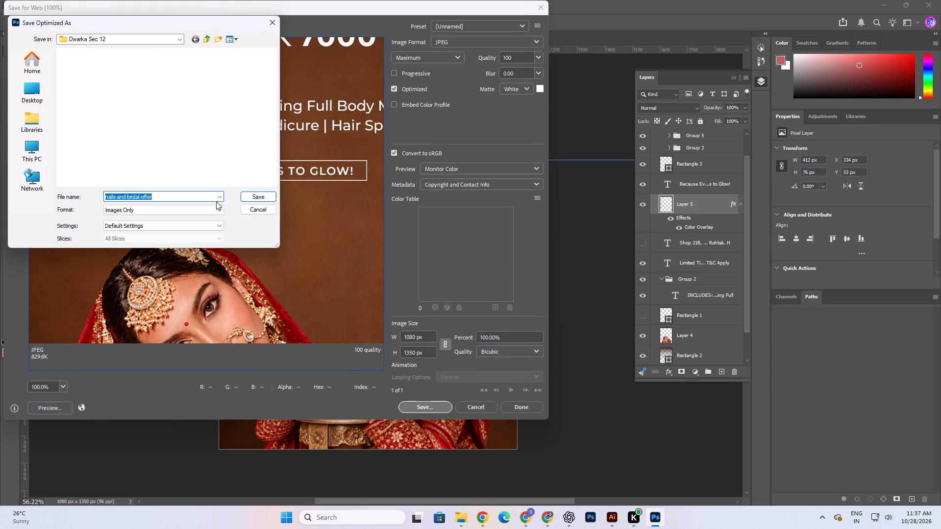
click(144, 38)
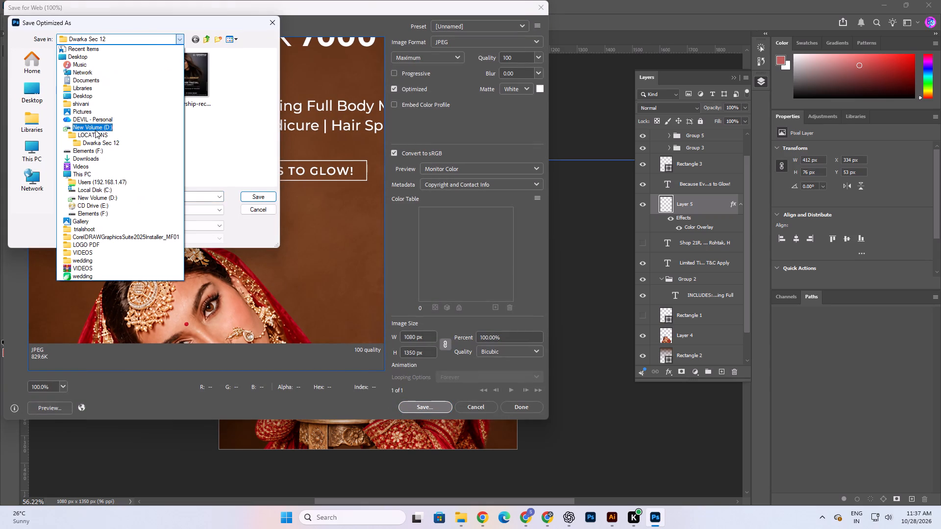
click(101, 133)
click(118, 70)
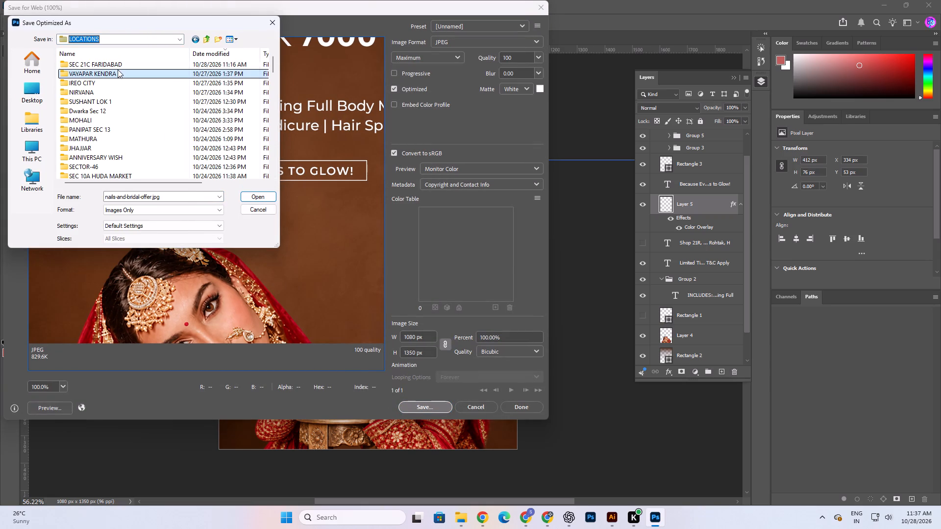
text(roh)
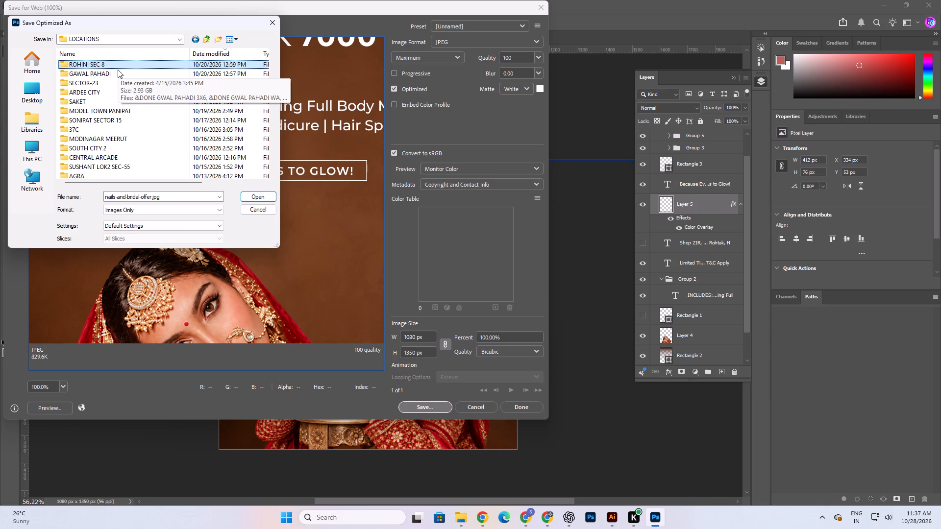
text(rr)
double_click(91, 68)
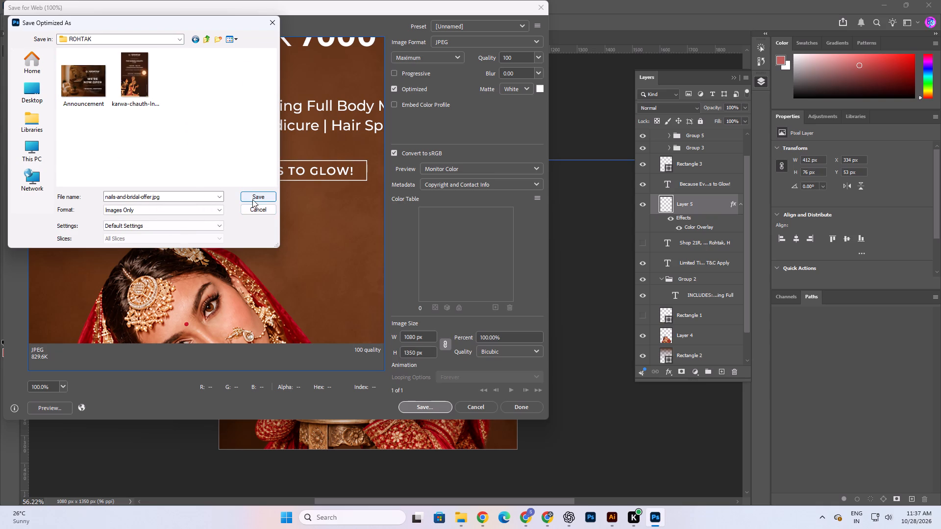
click(254, 196)
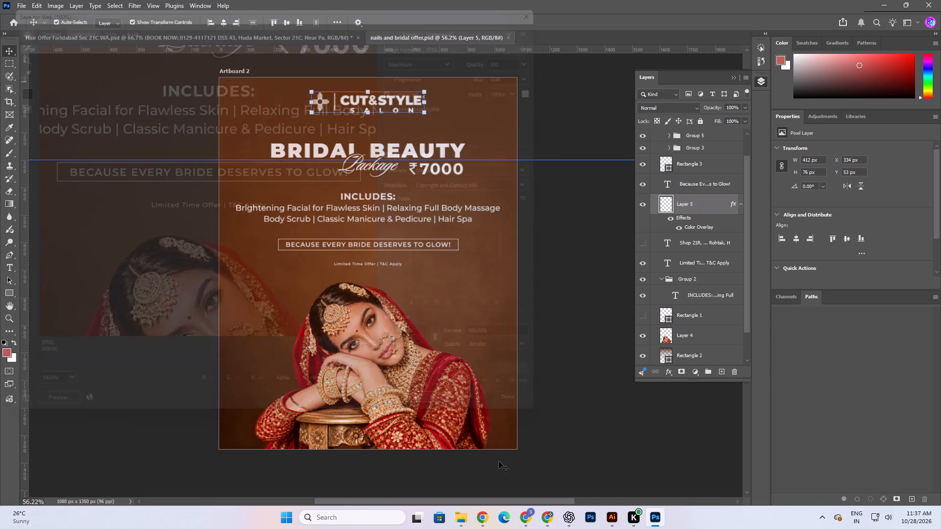
Switch to Chrome and review the Rohtak performance marketing request in Task Tracker.
click(481, 517)
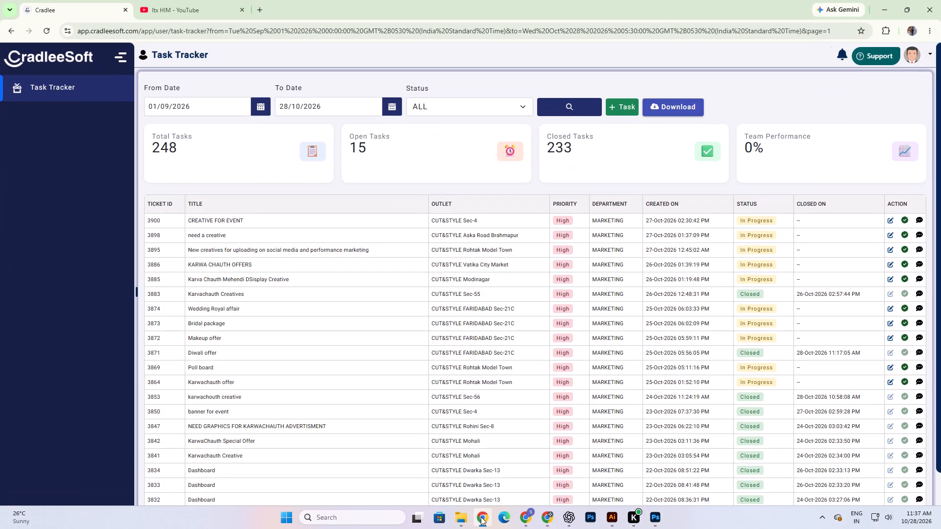
click(525, 521)
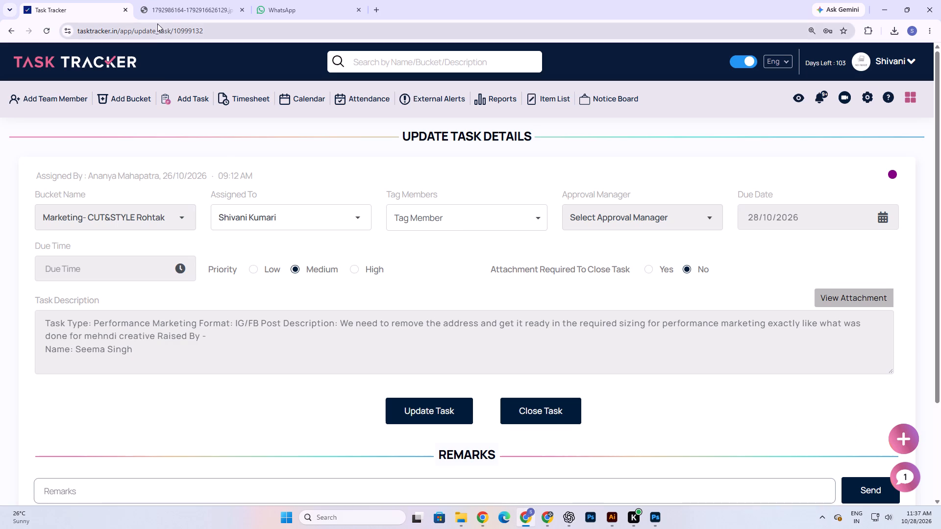
scroll(182, 272, down, 1)
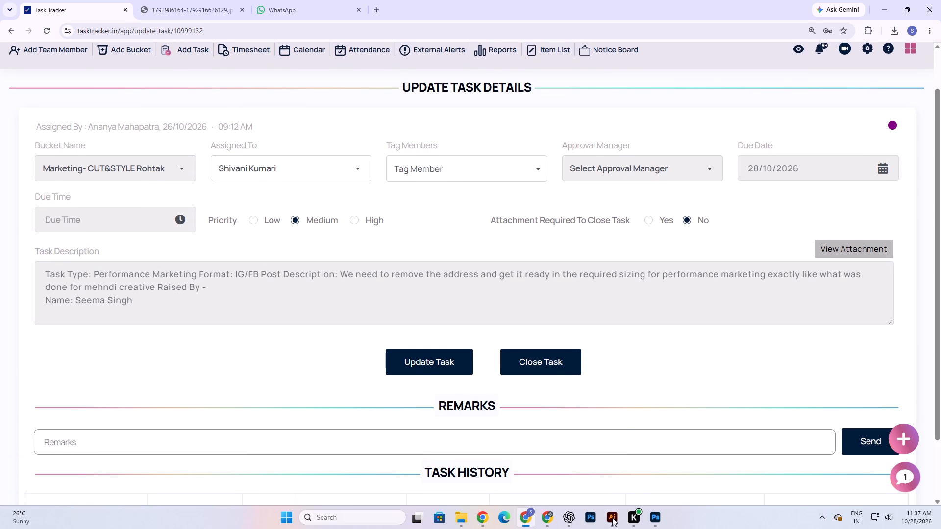
Open the exported nails-and-bridal-offer image from the ROHTAK folder in Photos and inspect its text and layout.
click(468, 521)
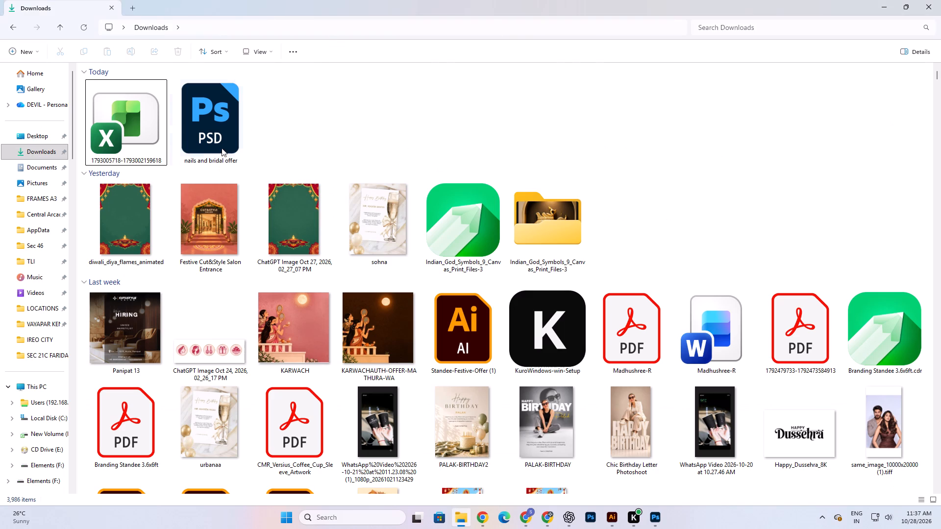
click(35, 307)
scroll(214, 134, up, 4)
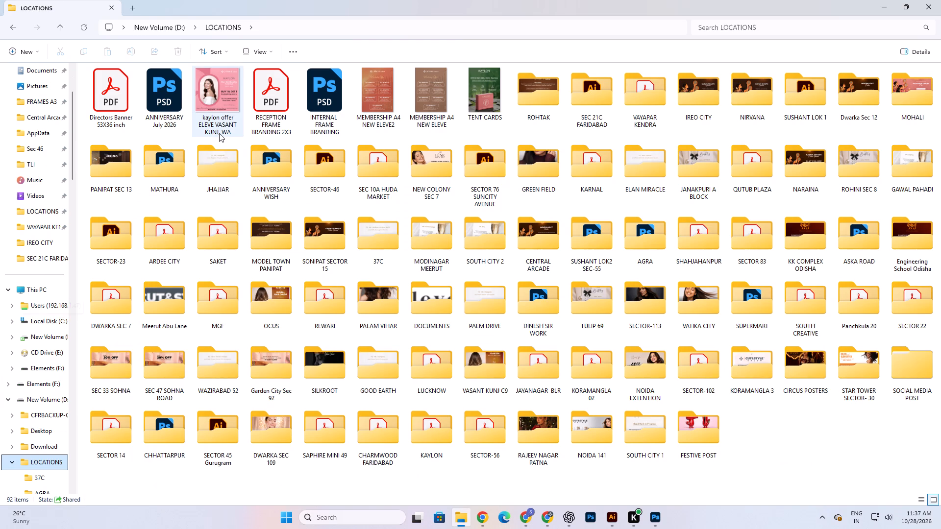
double_click(554, 90)
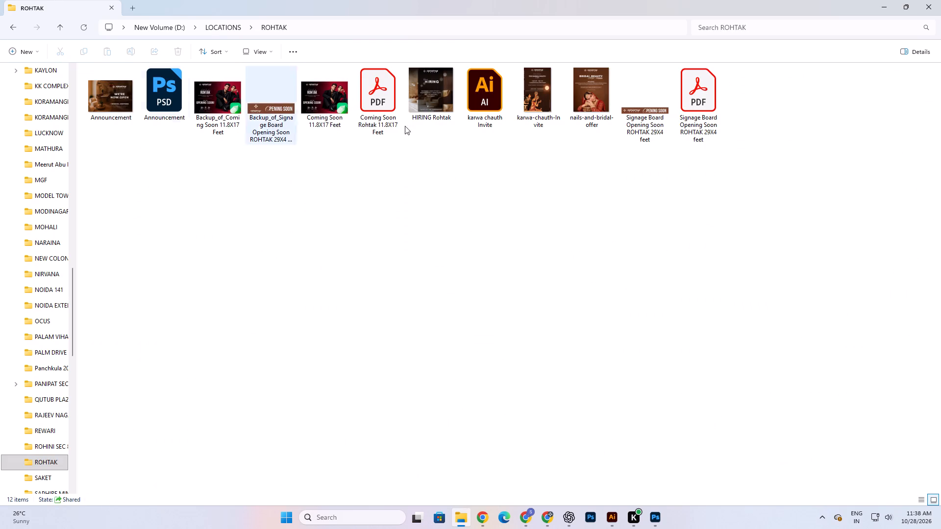
double_click(601, 95)
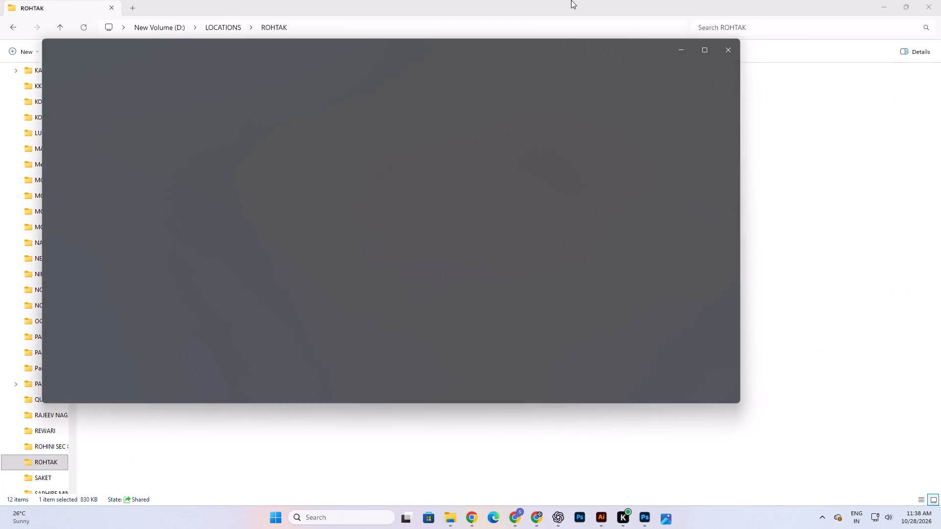
click(709, 50)
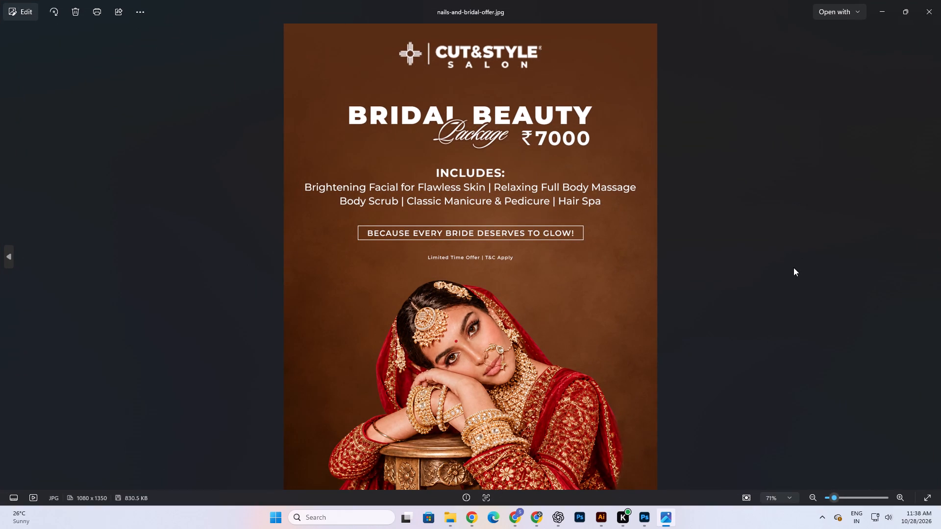
scroll(526, 210, up, 3)
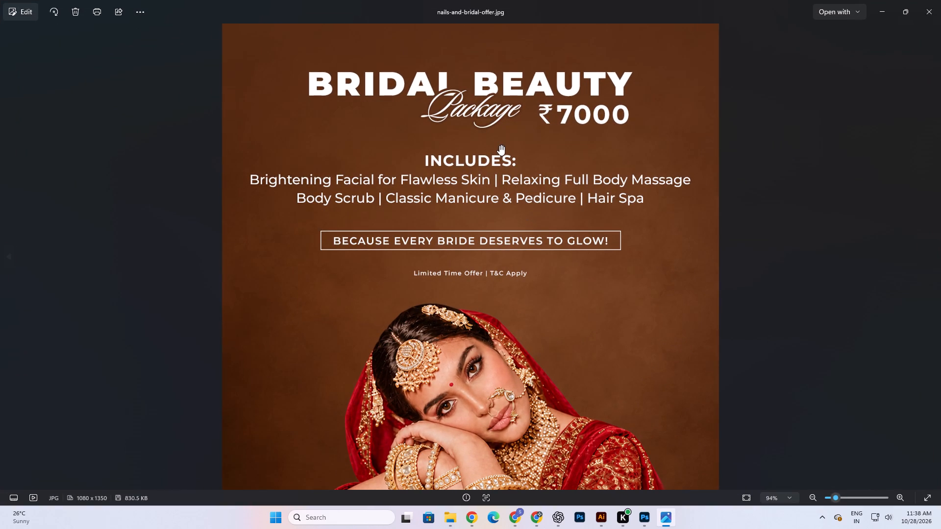
scroll(438, 159, down, 5)
scroll(451, 264, down, 2)
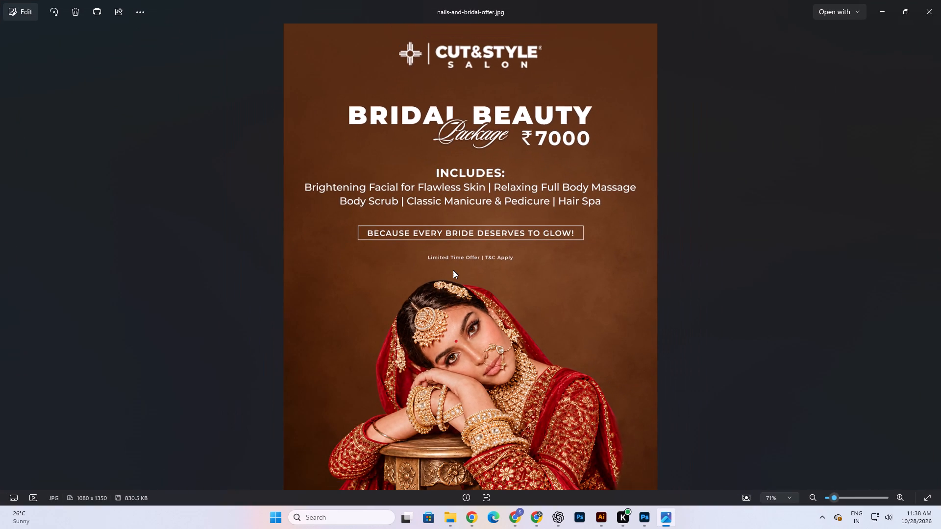
Finish reviewing the exported bridal package image and close it to return to the ROHTAK folder.
scroll(453, 270, down, 8)
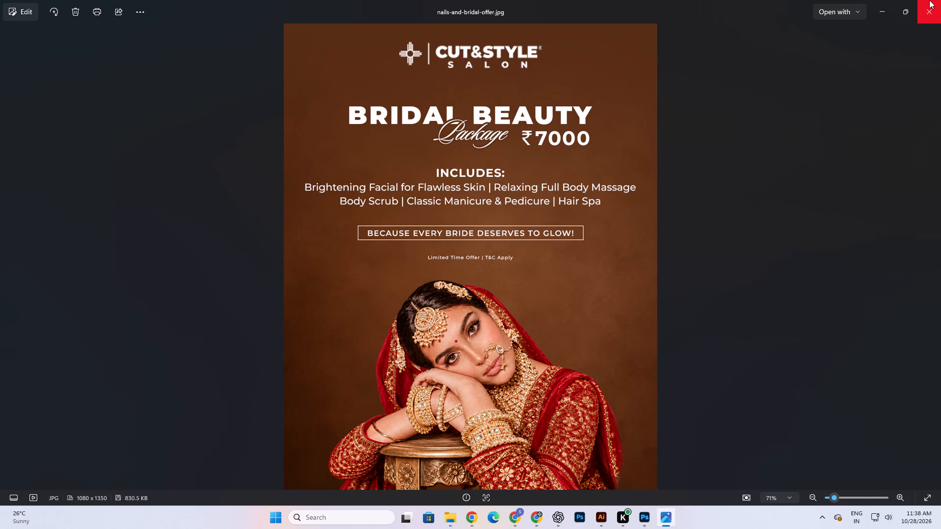
click(929, 0)
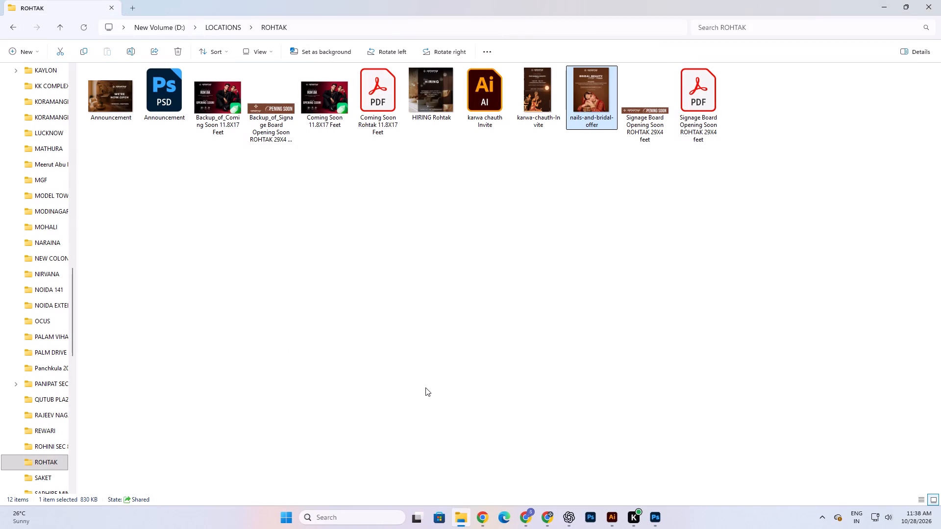
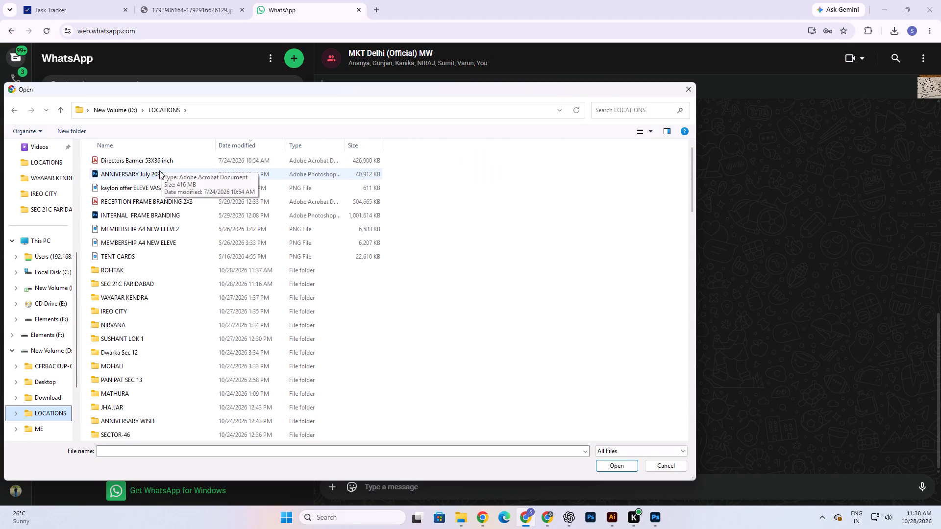
Browse to the ROHTAK folder inside LOCATIONS to choose a file to attach to the MKT Delhi (Official) MW chat.
double_click(126, 270)
scroll(206, 178, up, 4)
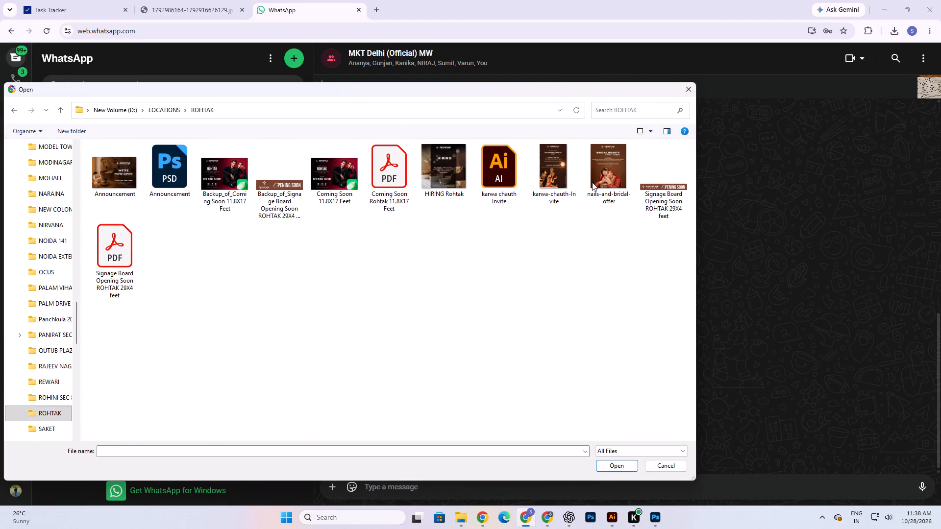
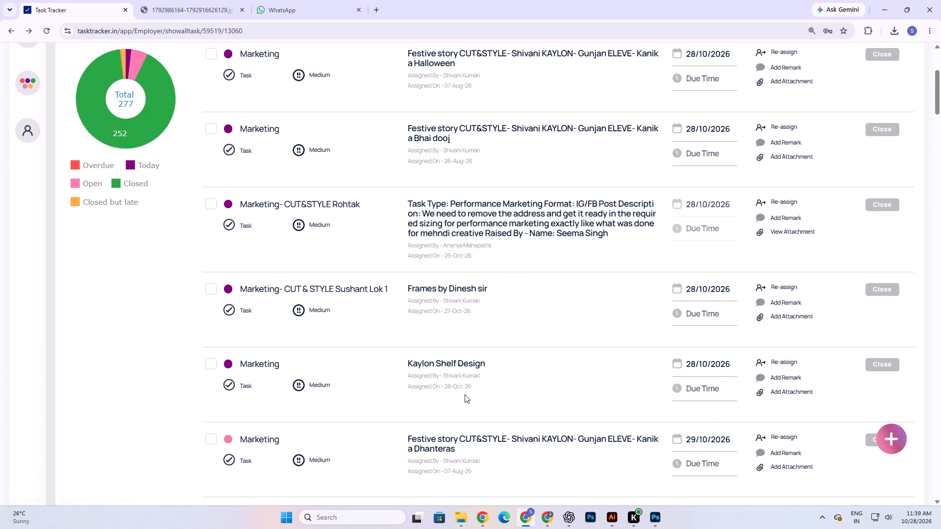
Open the Kaylon Shelf Design task in Task Tracker and send the remark "382mm by 2065mm".
click(461, 362)
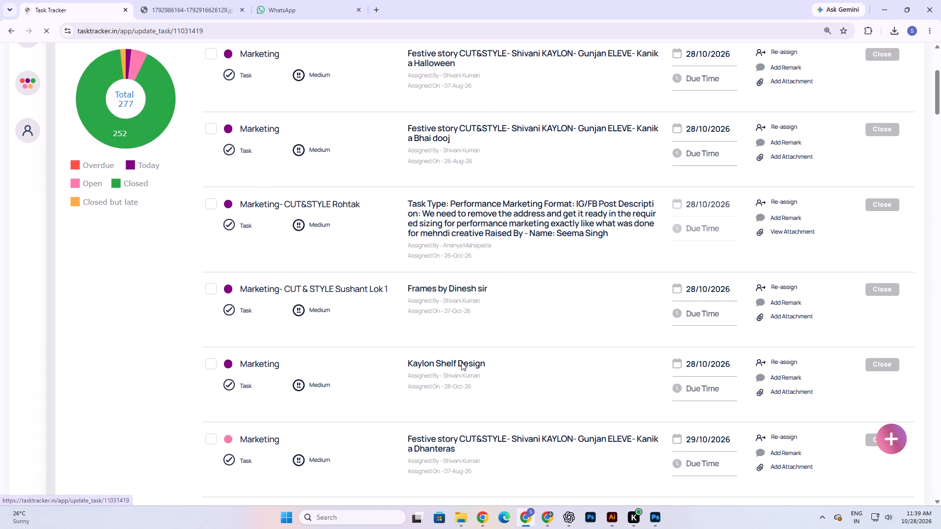
scroll(548, 430, down, 4)
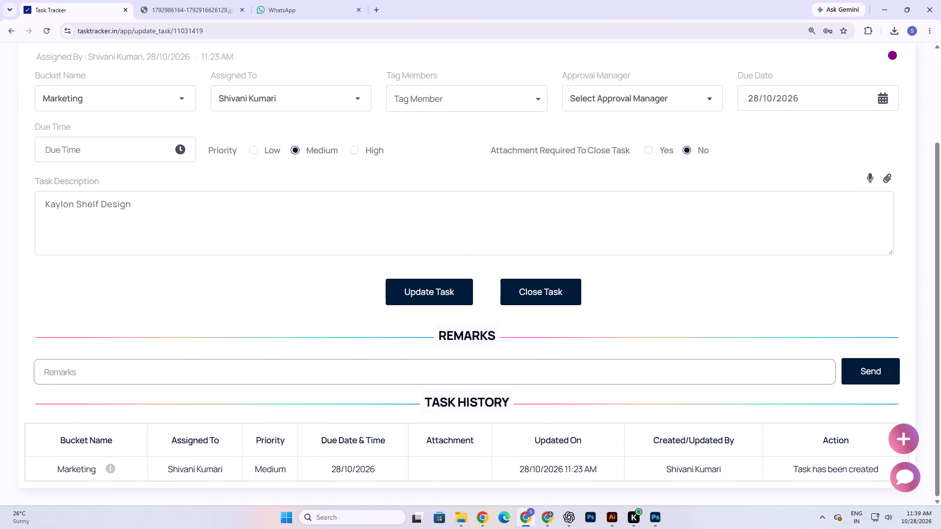
click(505, 364)
key(ctrl+v)
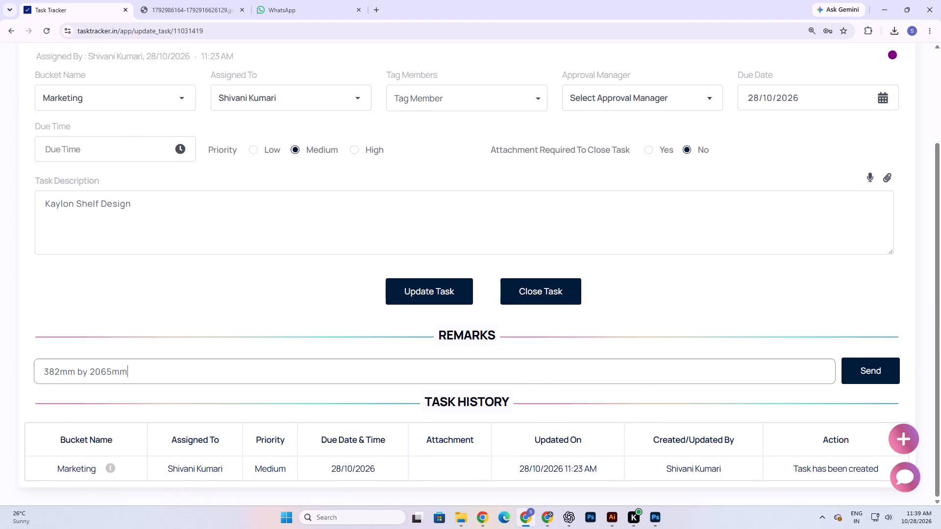
click(888, 365)
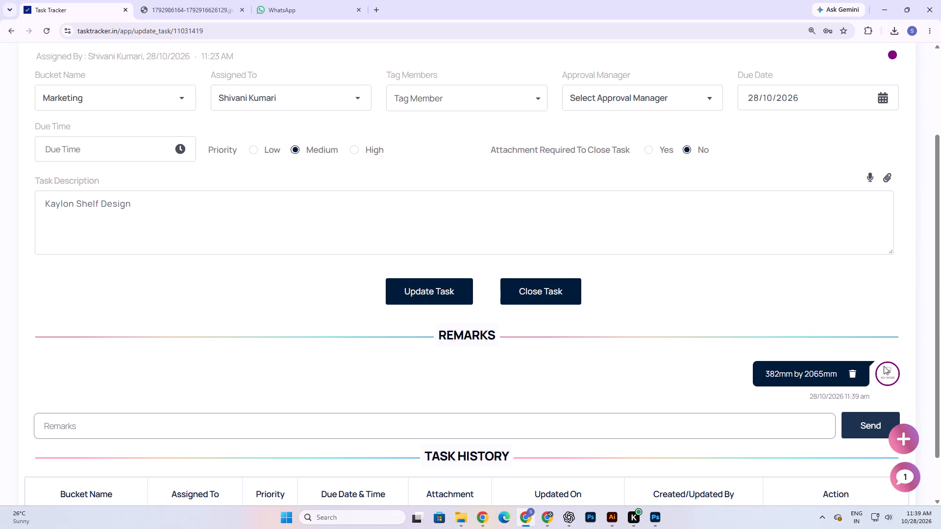
Switch to Illustrator and close the application.
click(619, 525)
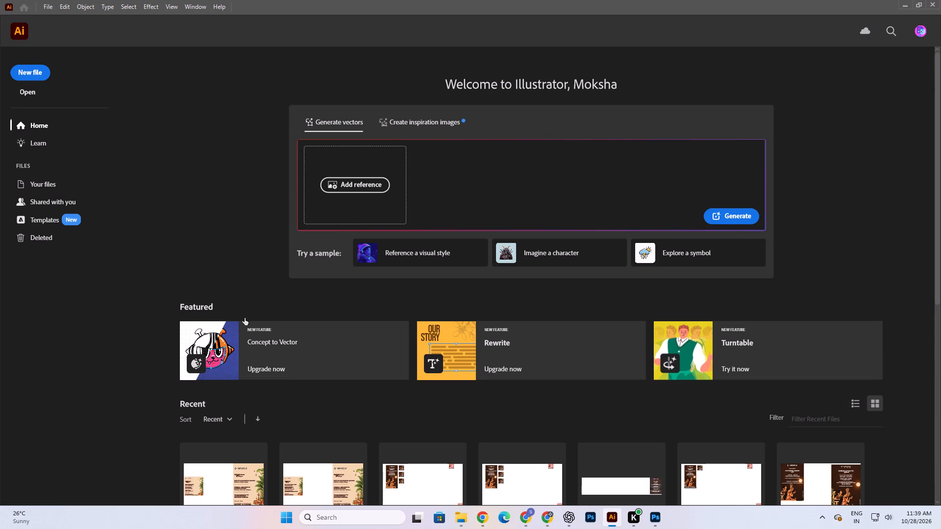
scroll(686, 353, up, 1)
click(938, 0)
Switch to Photoshop and save the creative as nails and bridal offer in PSD format in the ROHTAK folder inside LOCATIONS.
click(469, 518)
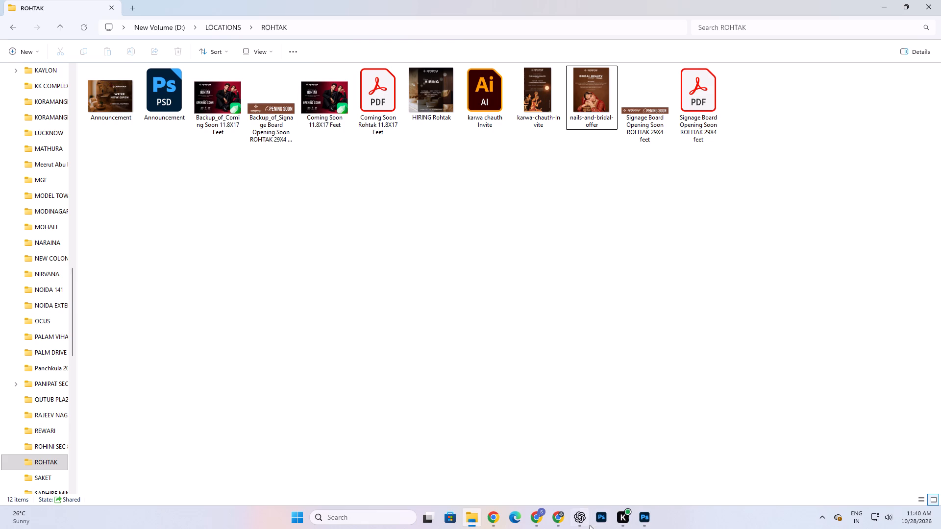
click(645, 515)
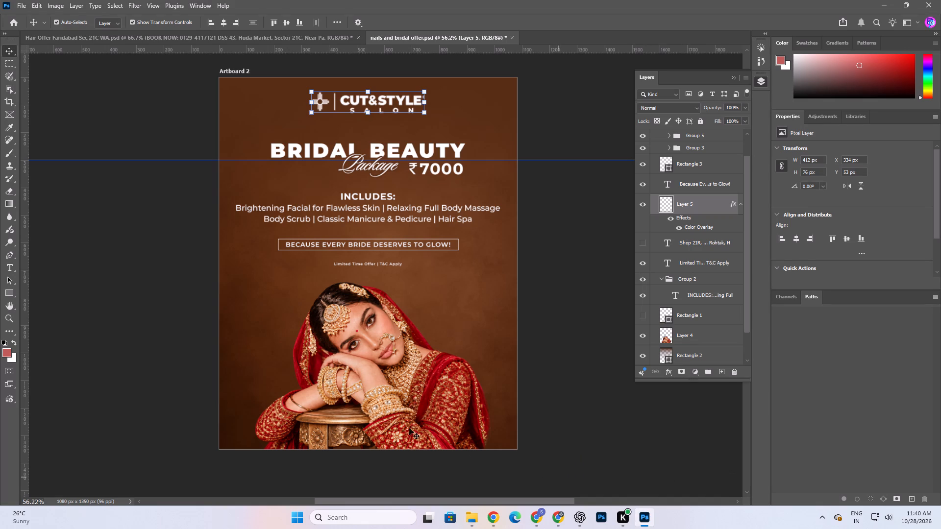
click(25, 4)
click(52, 120)
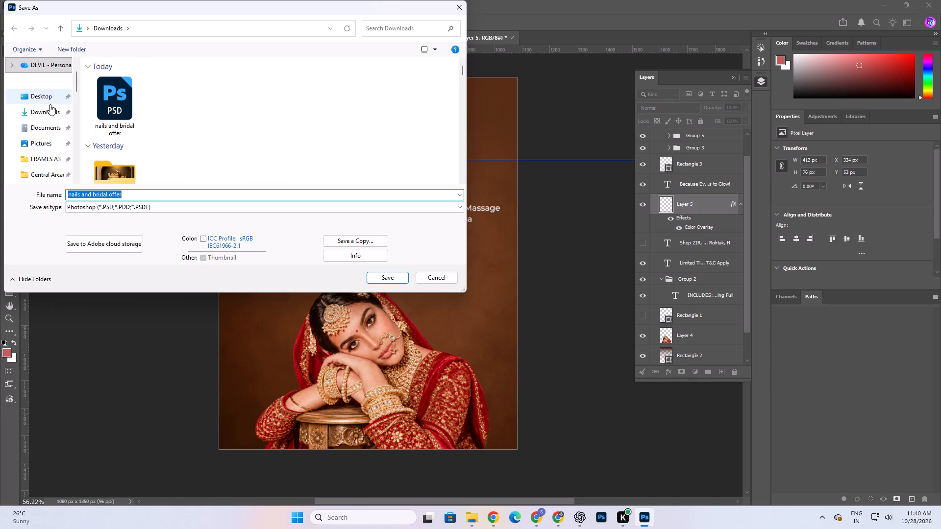
scroll(38, 168, down, 4)
click(48, 74)
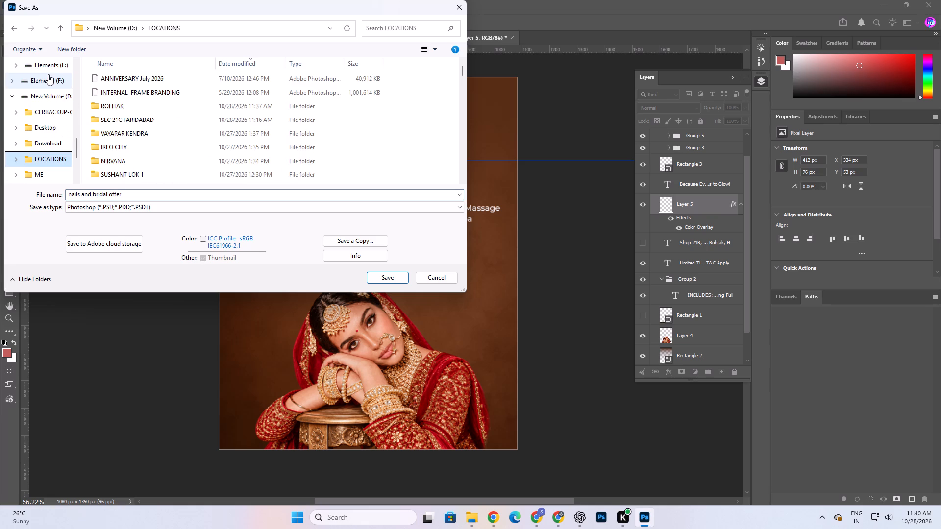
click(137, 112)
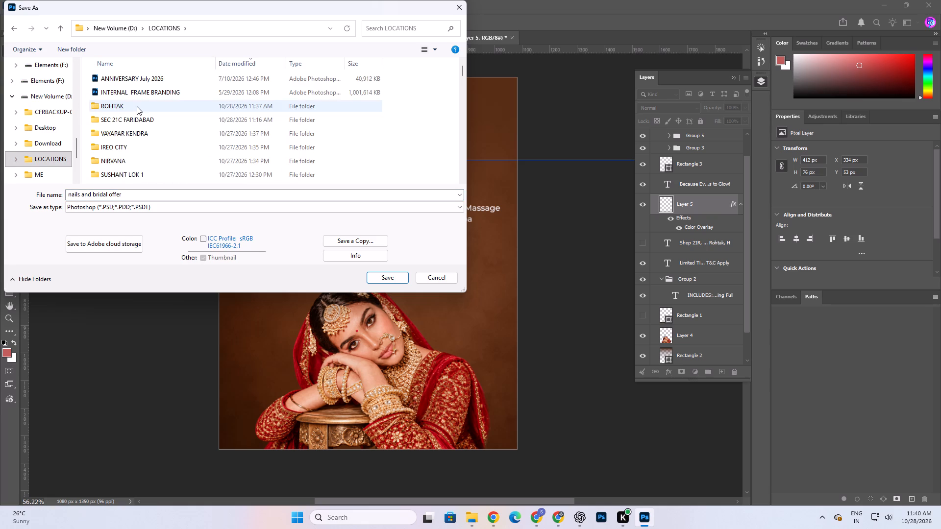
double_click(137, 106)
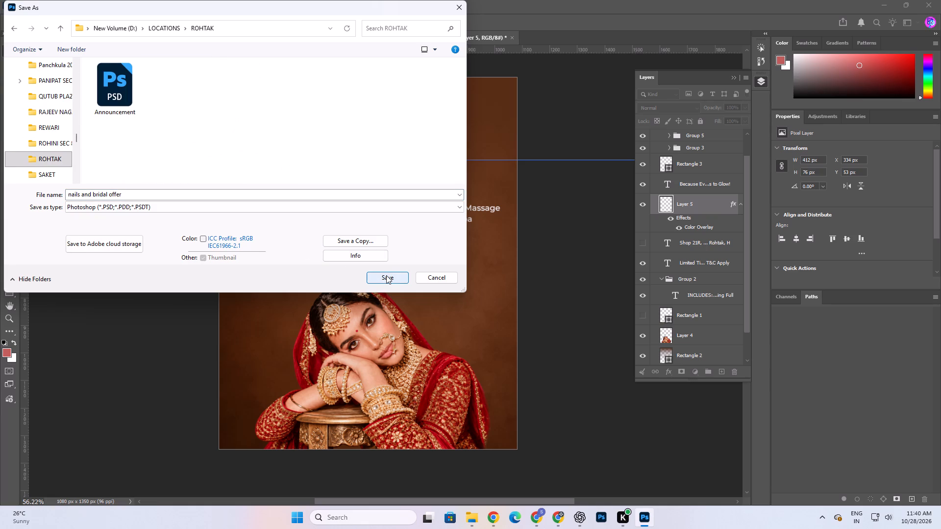
click(386, 275)
click(568, 147)
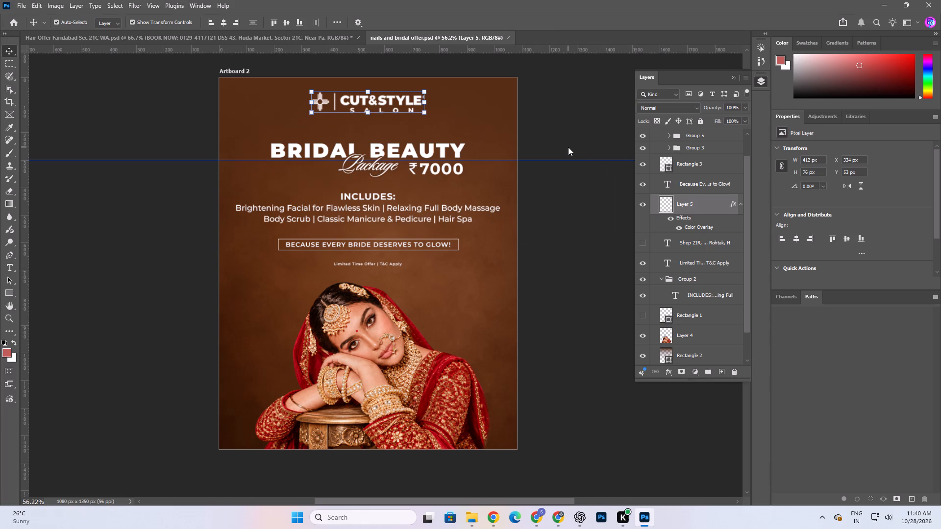
Collapse the Artboard 2 layers, make Artboard 1 with the nails offer visible, and deselect the artboards.
scroll(696, 183, up, 11)
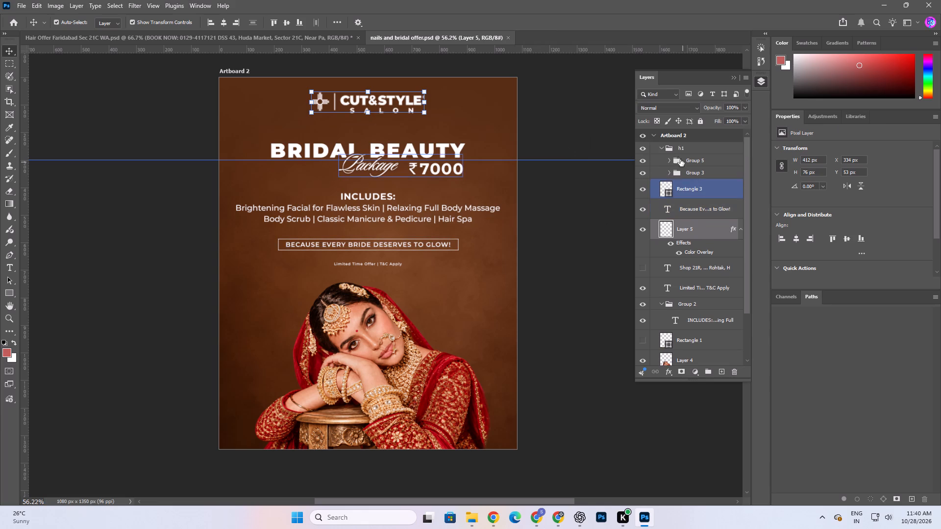
click(653, 133)
click(645, 144)
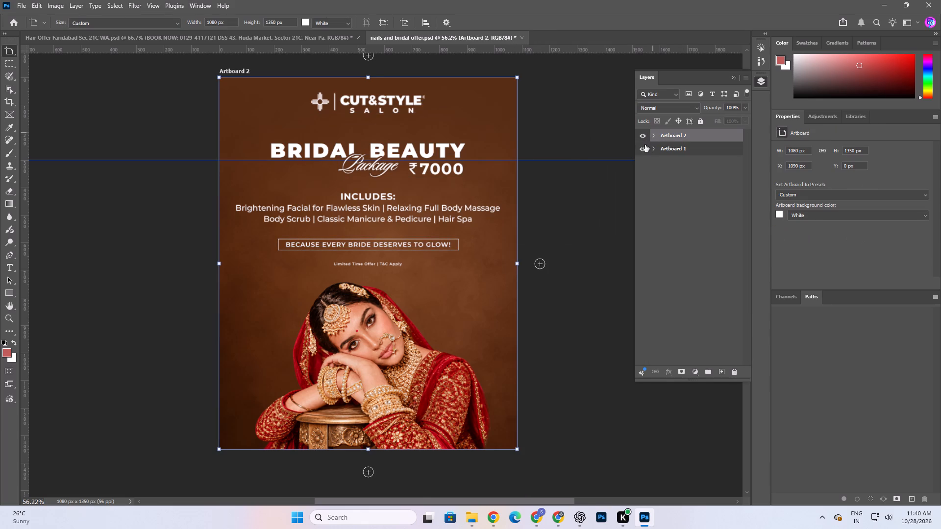
click(5, 56)
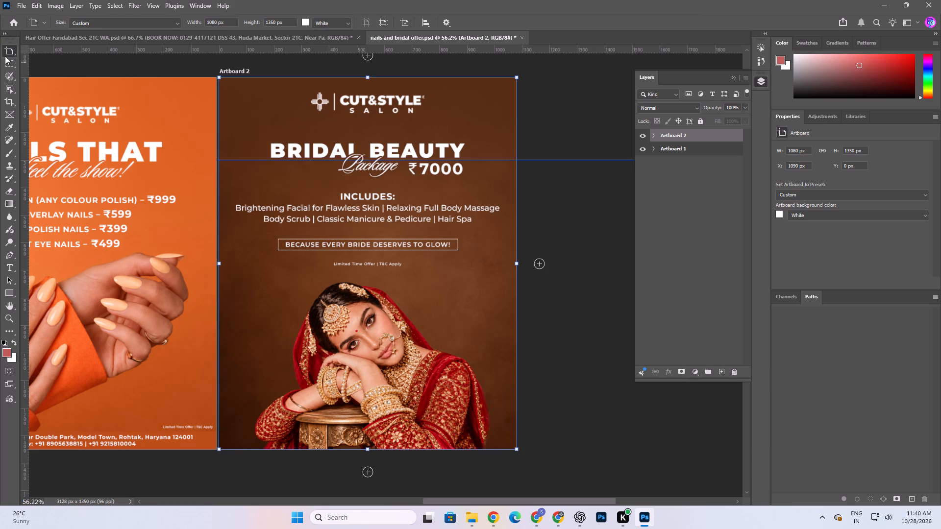
click(21, 53)
key(space)
key(space)
key(space)
key(space)
key(space)
key(space)
key(space)
key(space)
key(space)
key(space)
key(space)
key(space)
key(space)
key(space)
key(space)
key(space)
key(space)
key(space)
key(space)
key(space)
drag(225, 170, 459, 138)
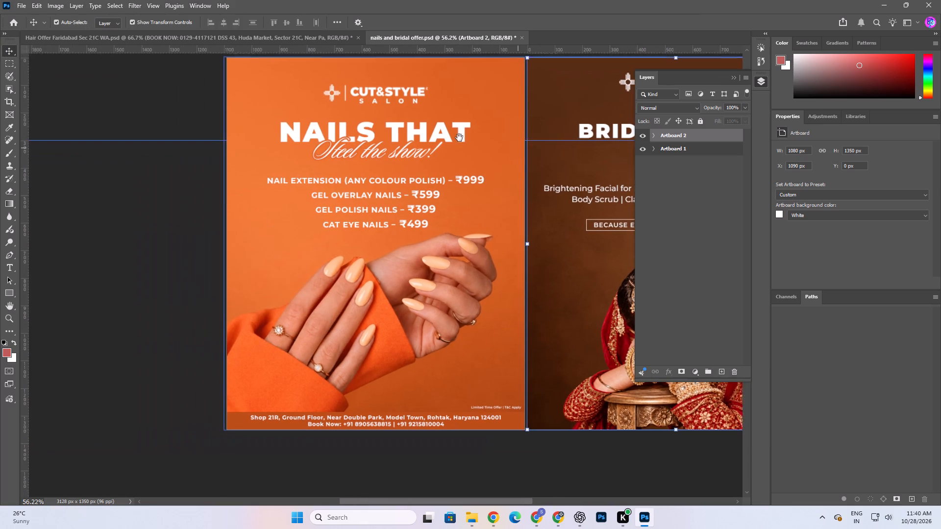
drag(459, 138, 443, 143)
click(397, 461)
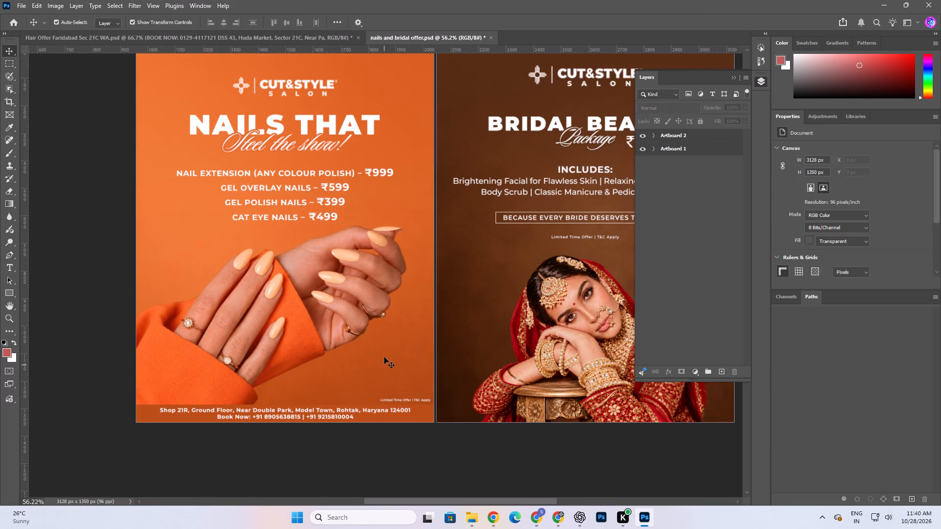
scroll(384, 357, up, 4)
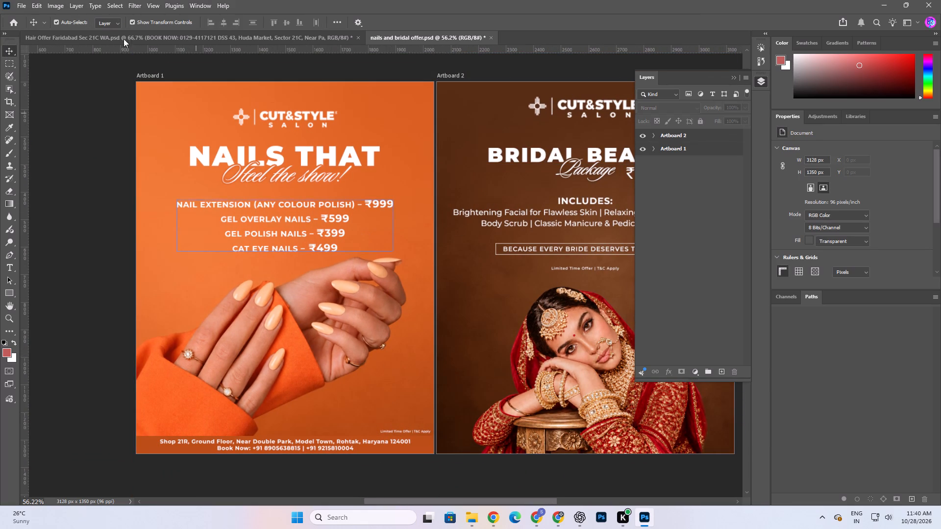
Close the Hair Offer Faridabad Sec 21C WA document.
click(267, 38)
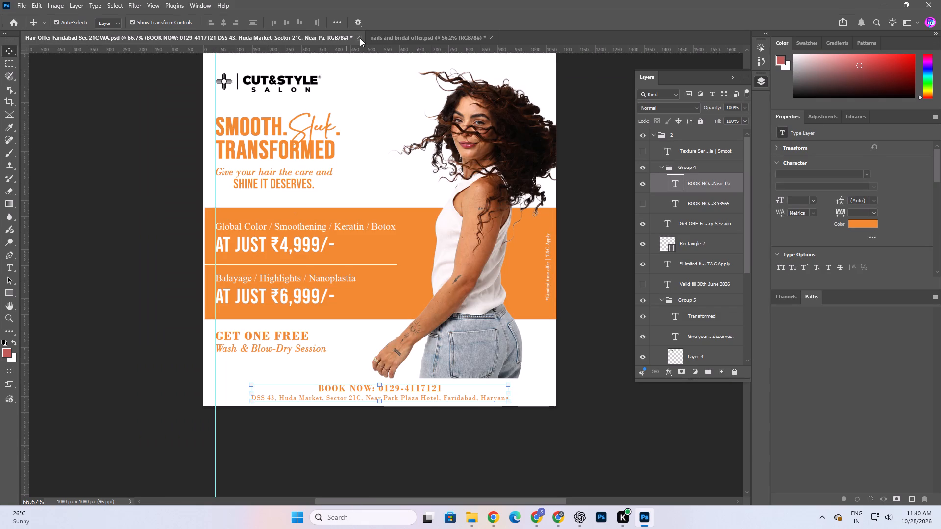
click(360, 38)
click(462, 190)
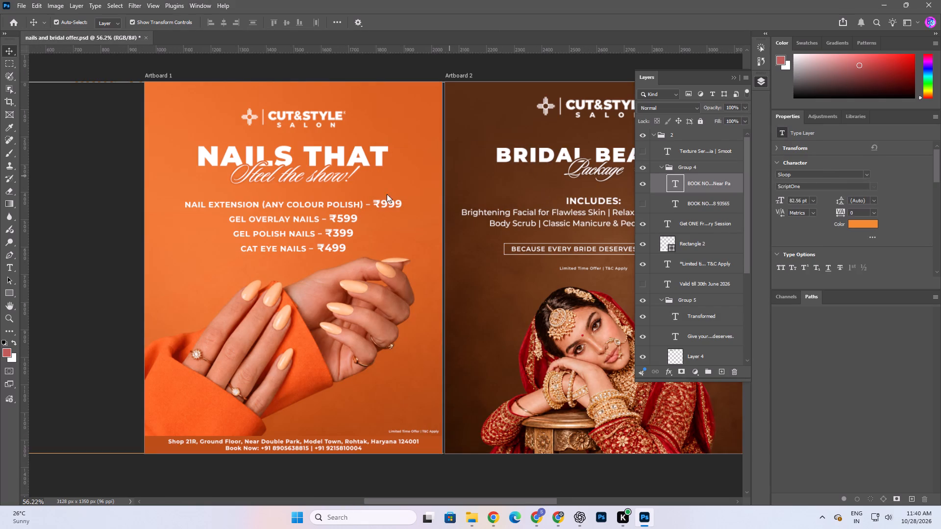
Switch to File Explorer, search New Volume (D:) for "she" and display the matching files as large thumbnails.
click(498, 521)
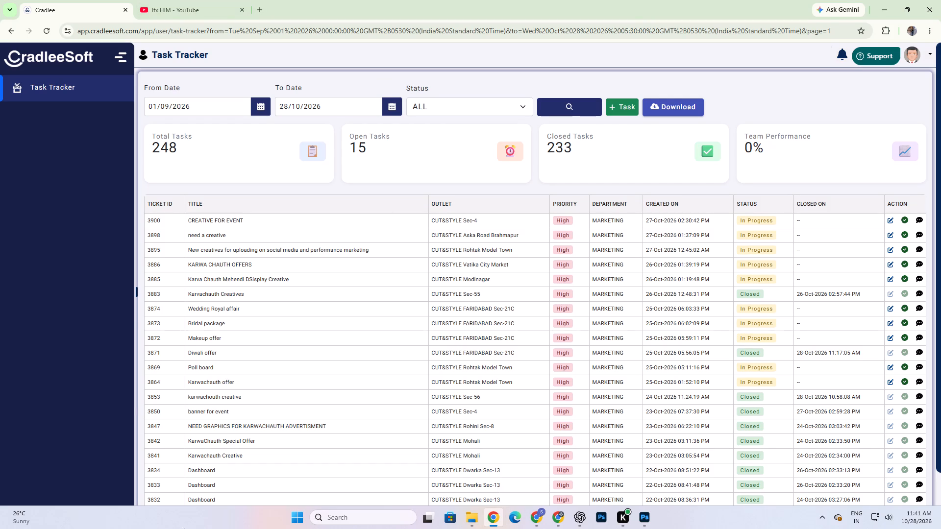
click(472, 517)
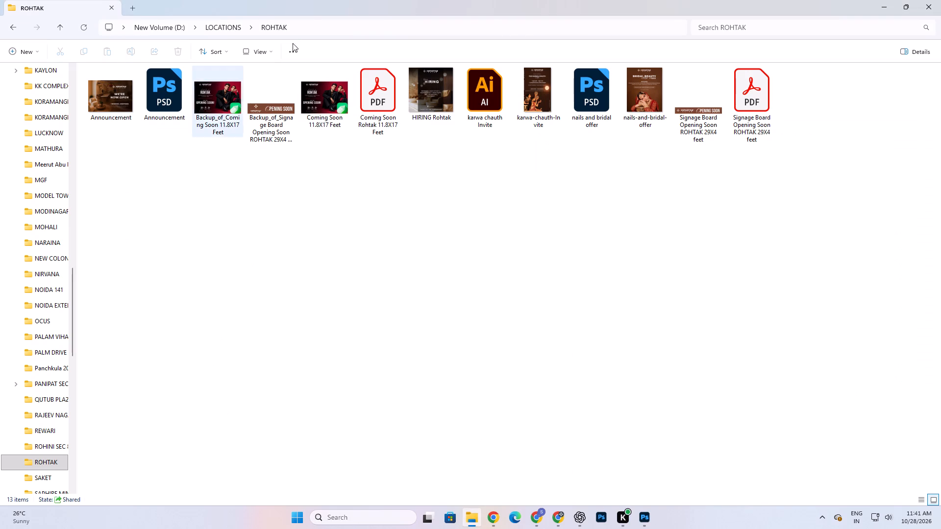
click(216, 27)
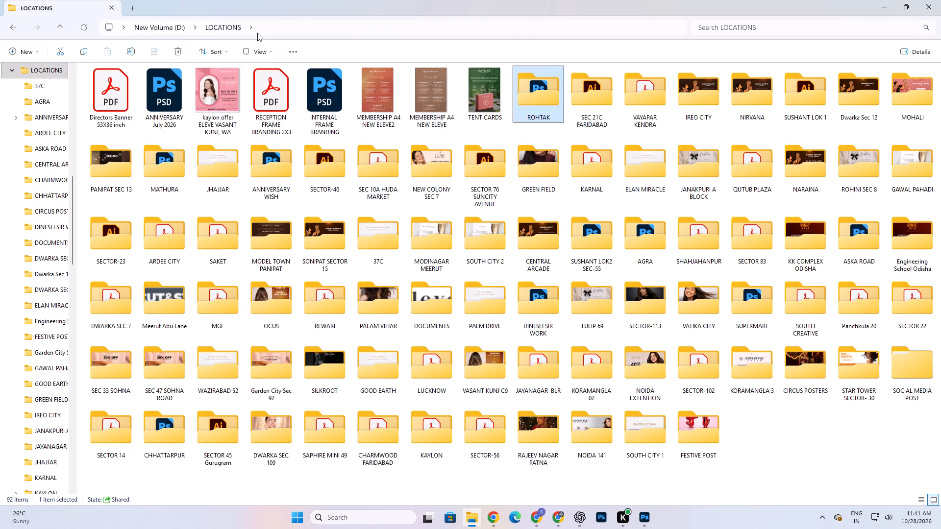
click(150, 28)
click(736, 29)
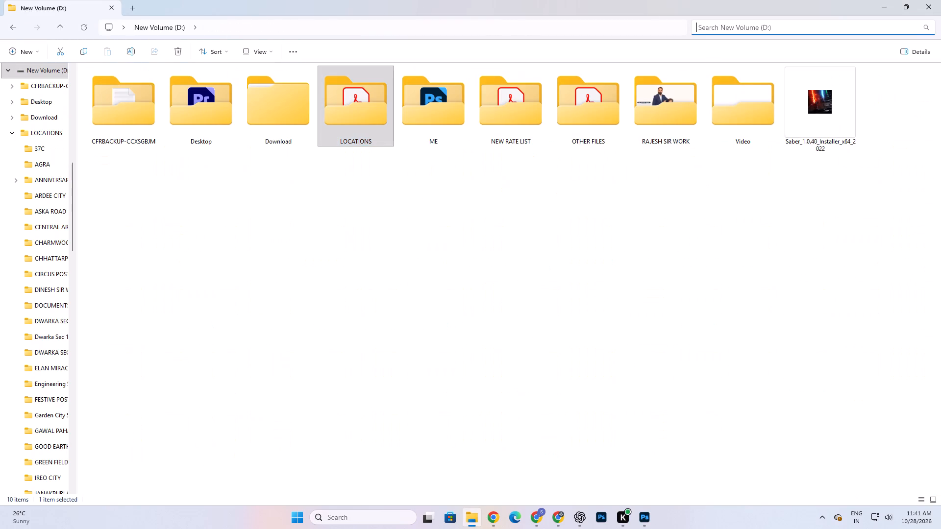
text(she)
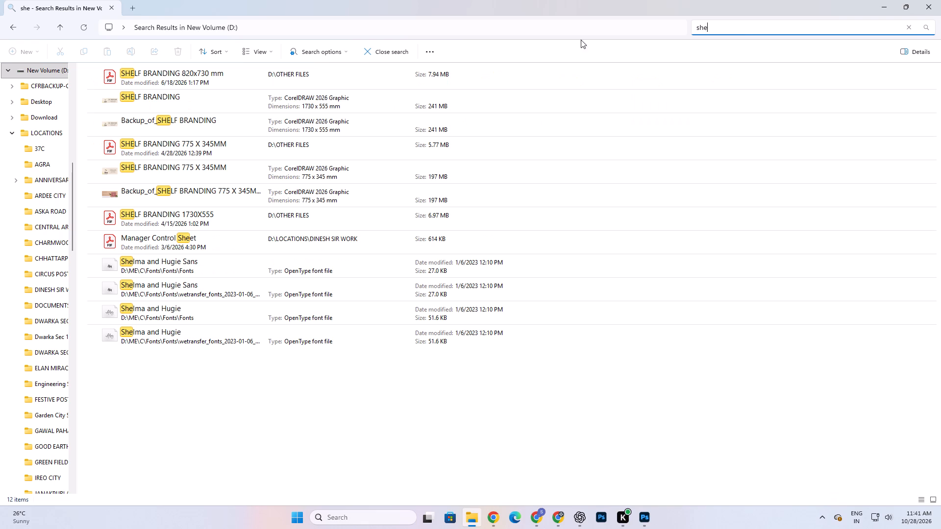
click(264, 51)
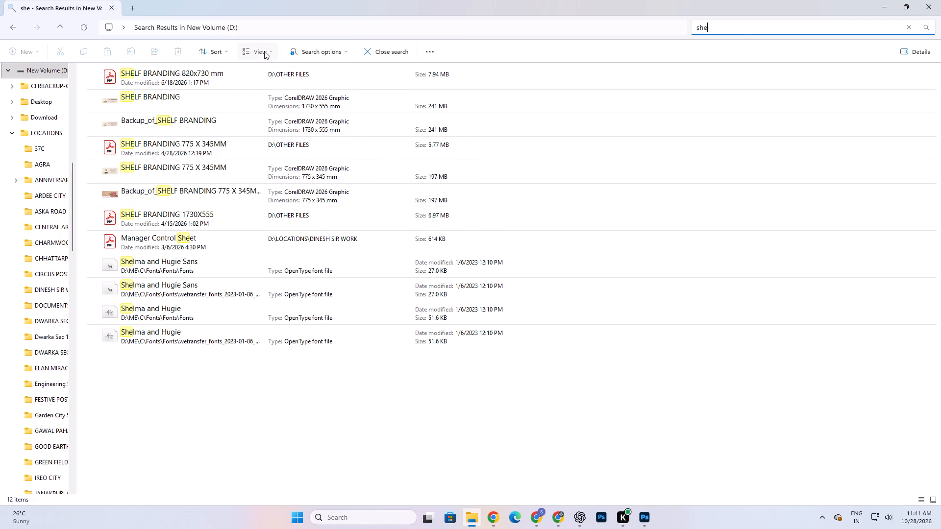
click(268, 75)
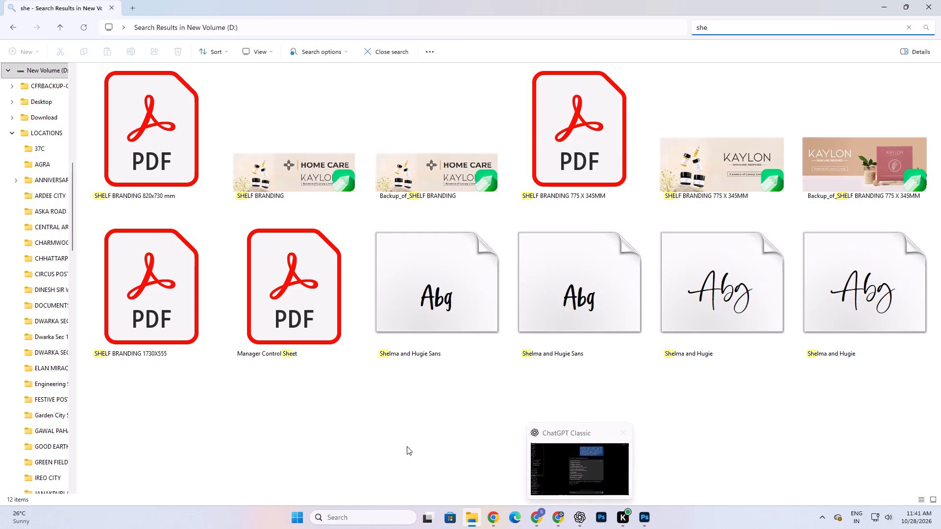
Open the SHELF BRANDING 775 X 345MM file in CorelDRAW and look through the designs on its four pages.
double_click(725, 185)
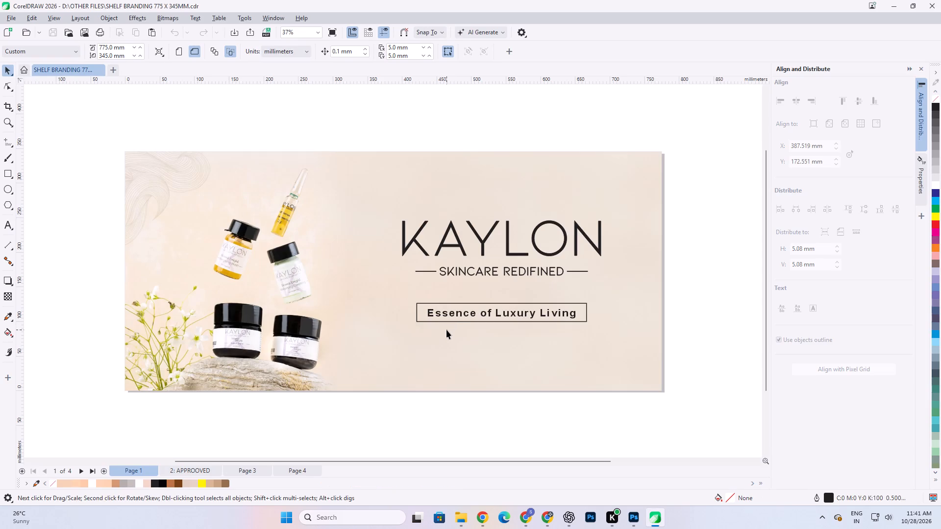
click(193, 473)
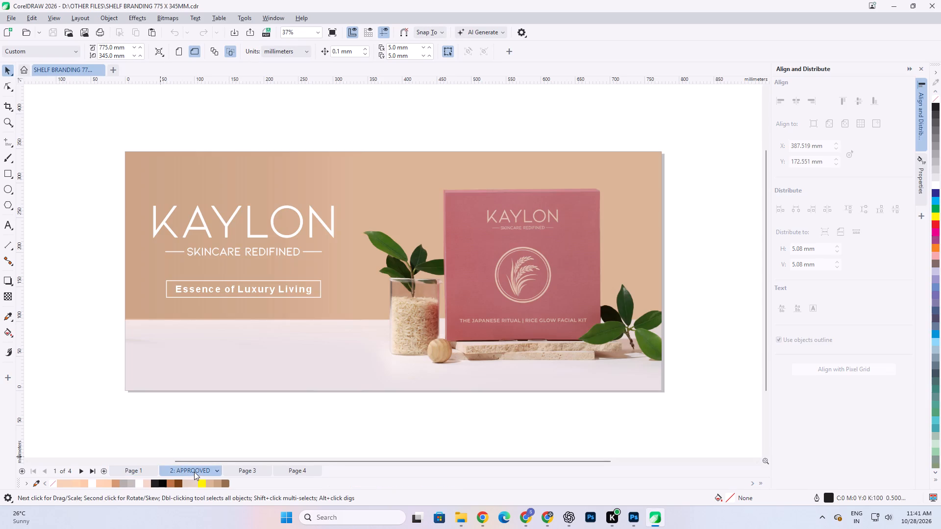
click(238, 466)
click(305, 473)
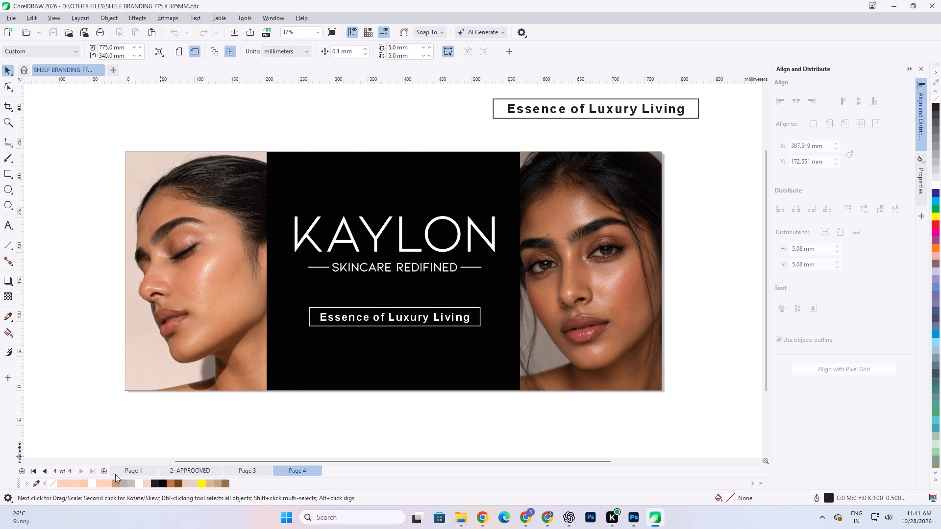
click(122, 472)
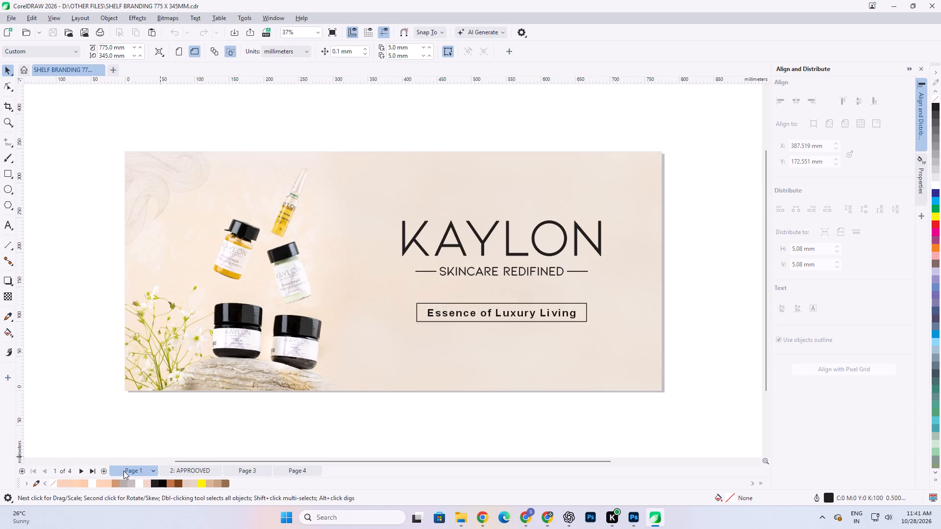
Return to the shelf search results and open the SHELF BRANDING file with the HOME CARE design in CorelDRAW.
click(468, 517)
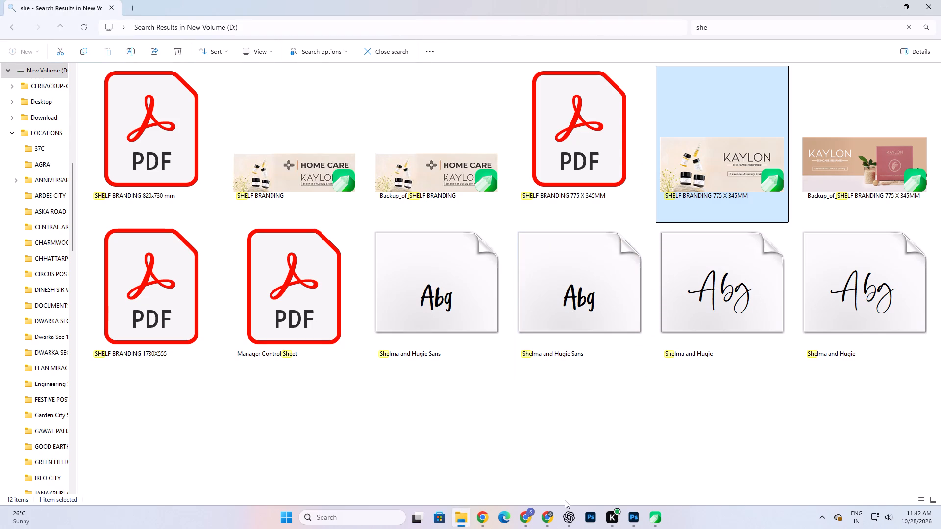
scroll(347, 311, up, 2)
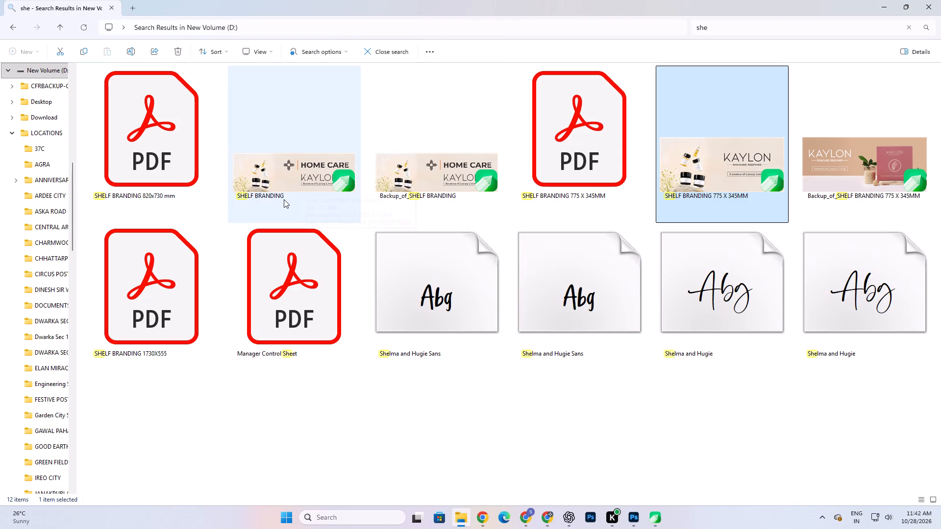
double_click(284, 199)
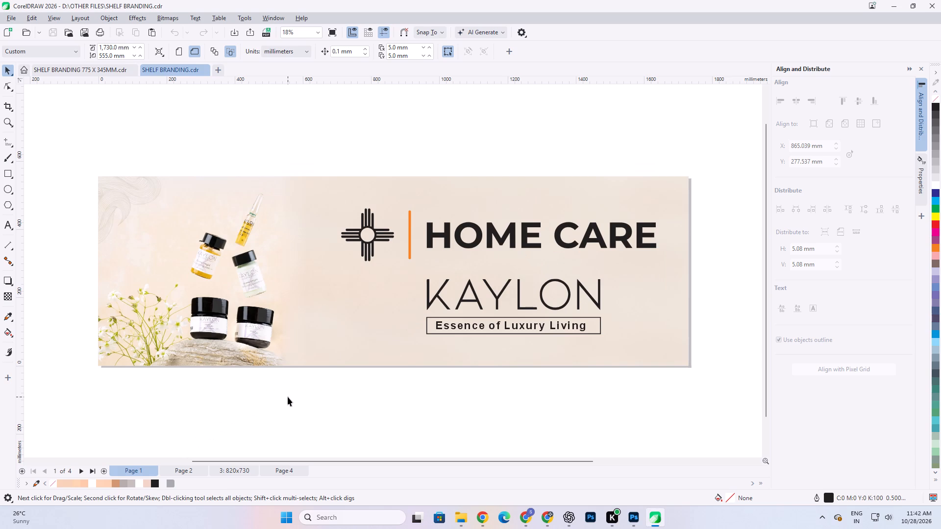
Look through the HOME CARE designs on the pages of the SHELF BRANDING document, ending on Page 1.
click(185, 470)
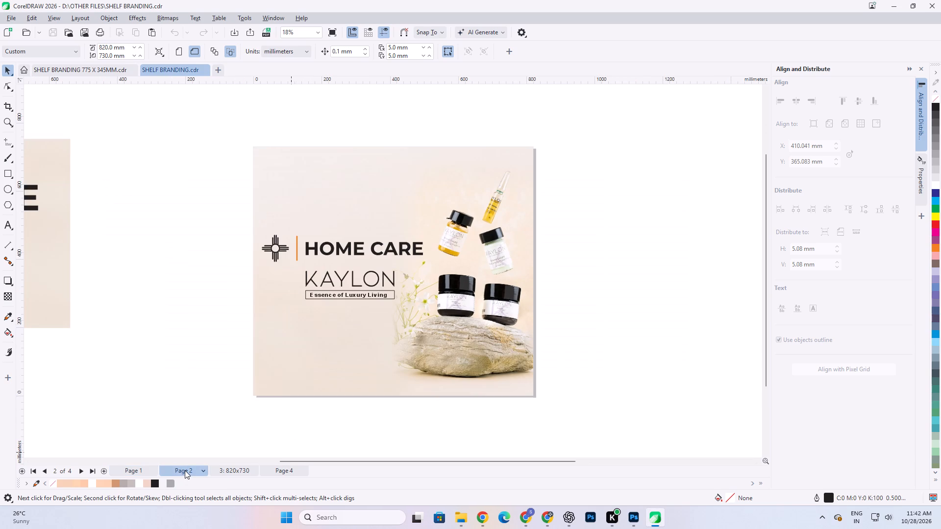
scroll(318, 331, down, 4)
scroll(395, 286, down, 4)
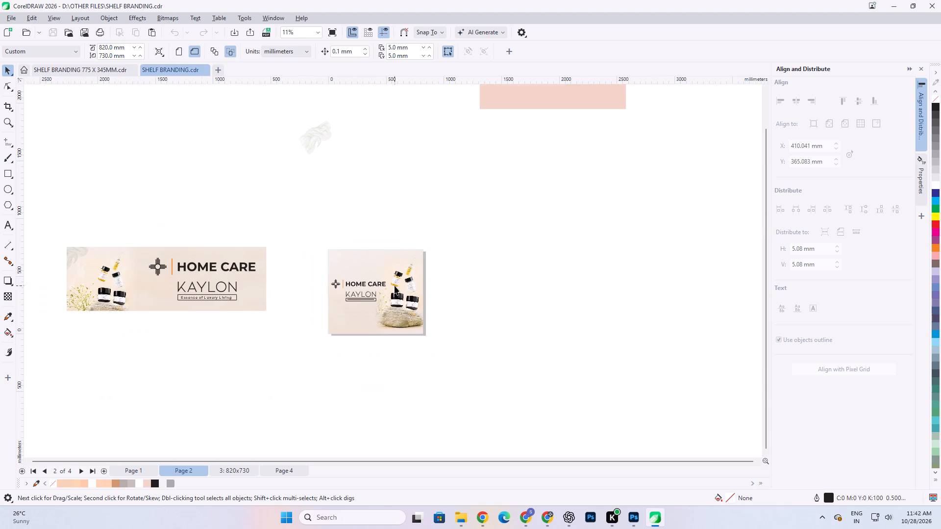
scroll(91, 306, up, 2)
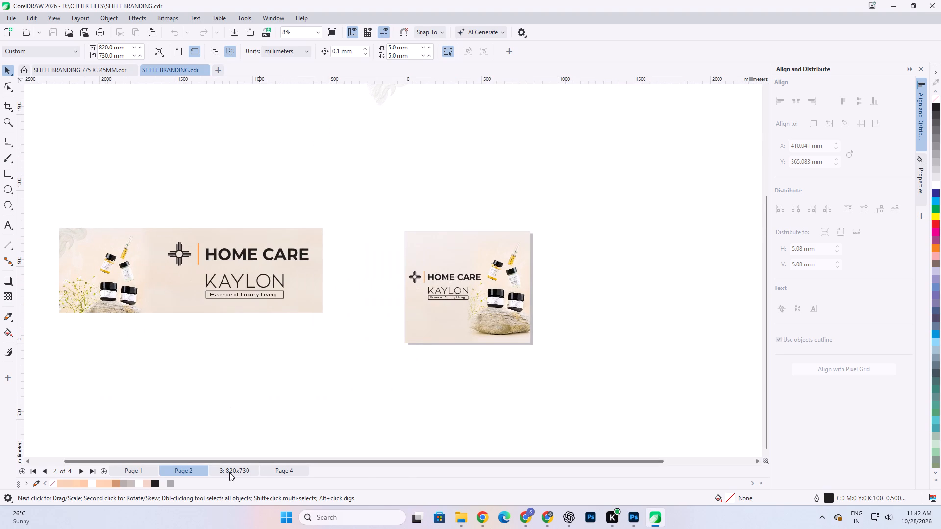
click(229, 473)
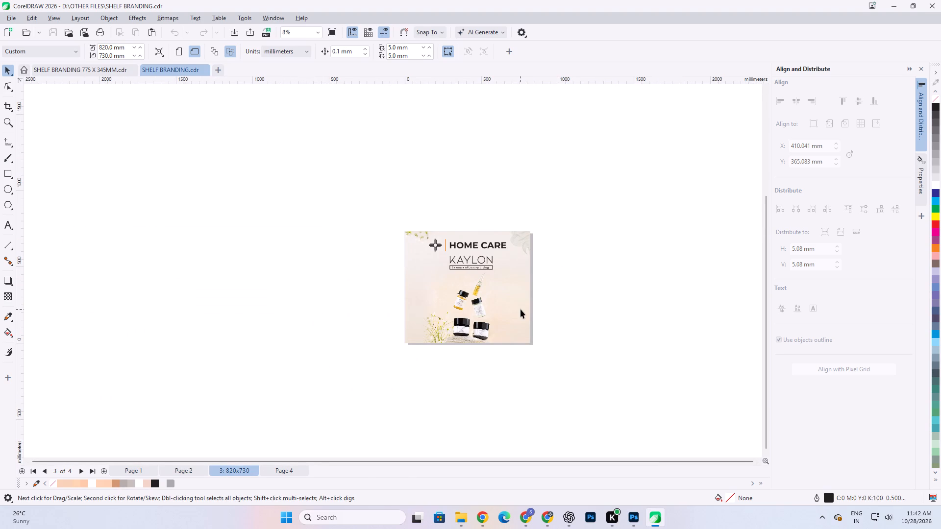
scroll(531, 335, up, 5)
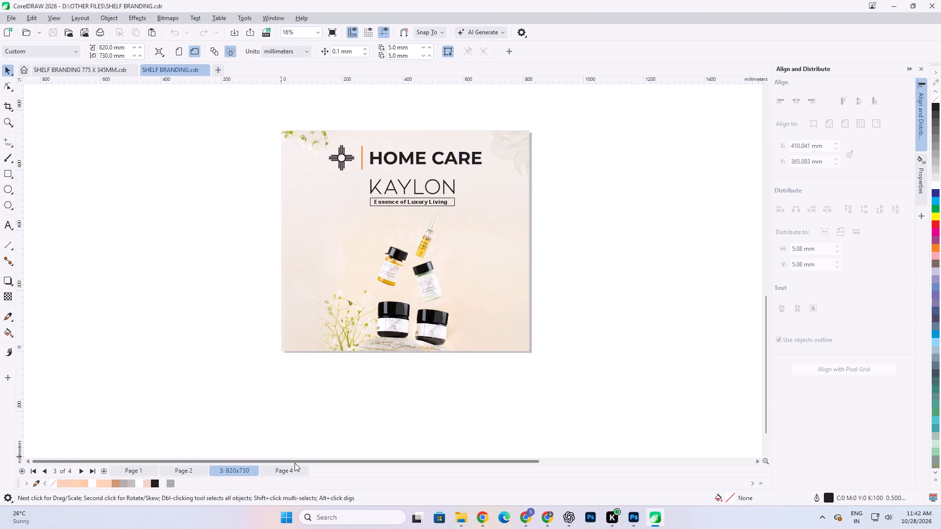
click(295, 463)
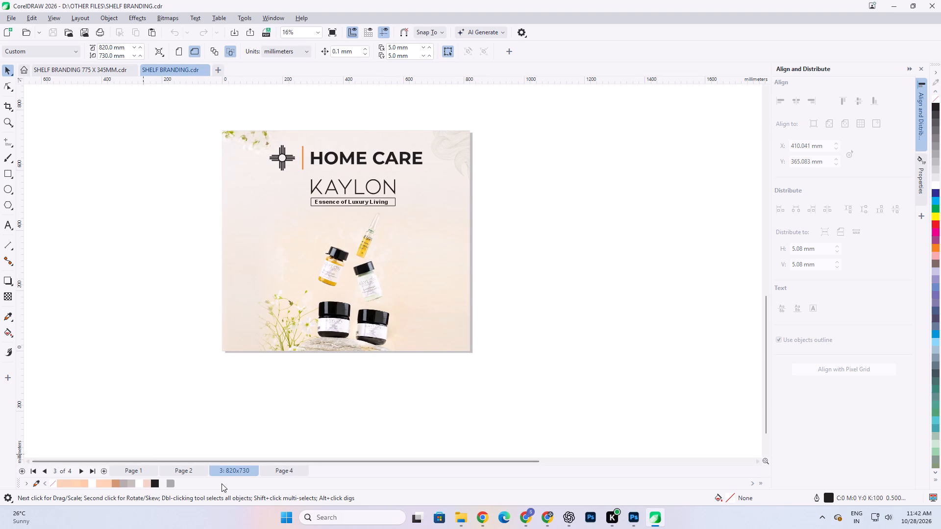
click(137, 477)
click(137, 470)
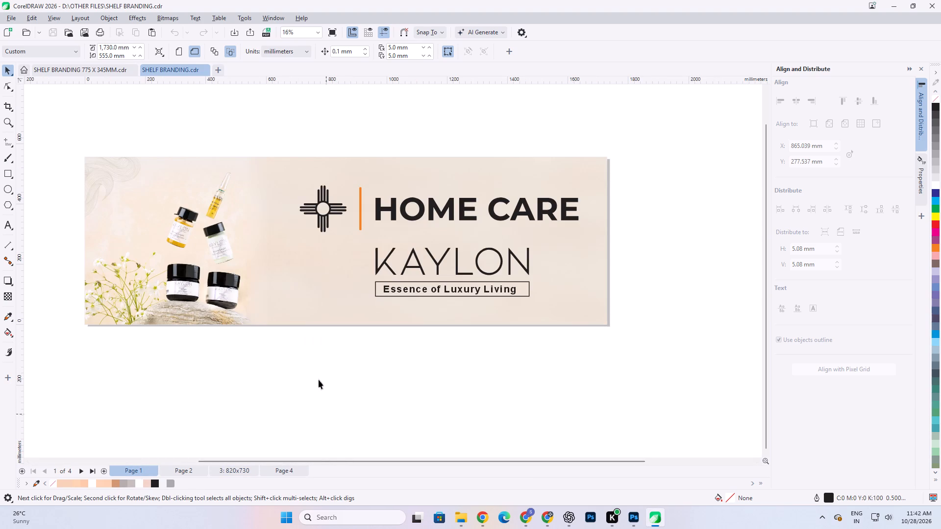
Switch to File Explorer and view the 820x730 mm, 775 X 345MM and 1730X555 SHELF BRANDING PDFs one after another.
click(460, 519)
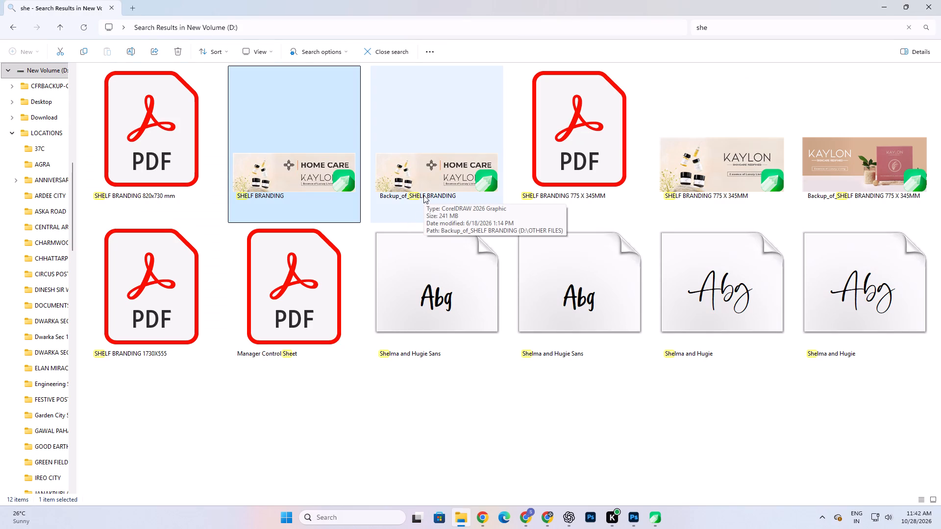
double_click(155, 173)
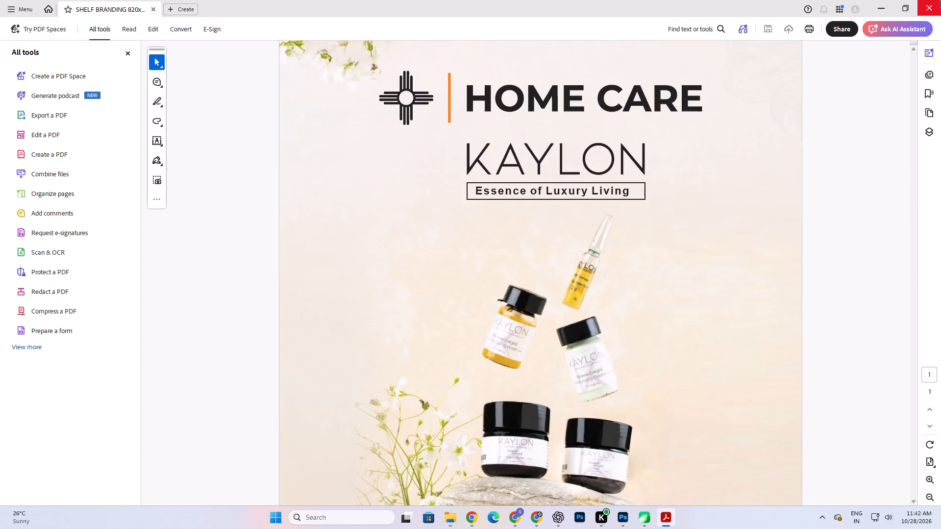
click(940, 1)
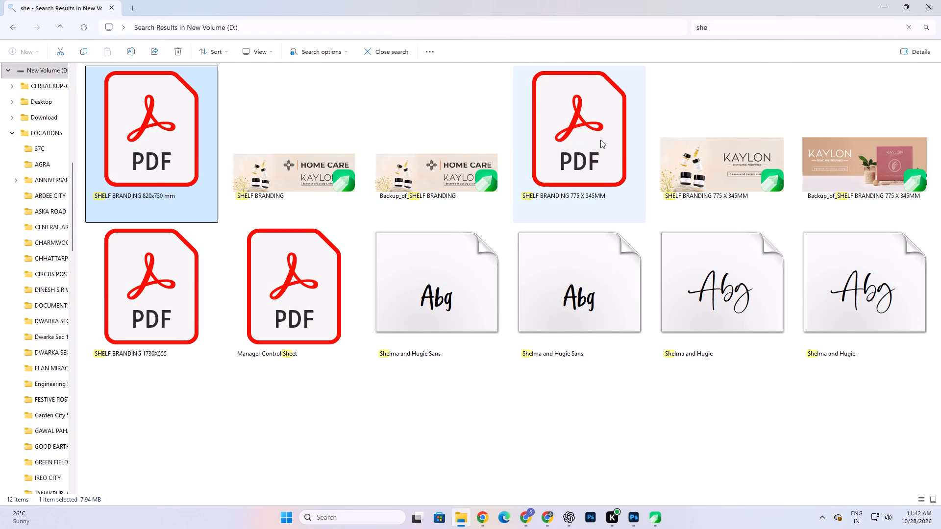
click(600, 140)
click(600, 140)
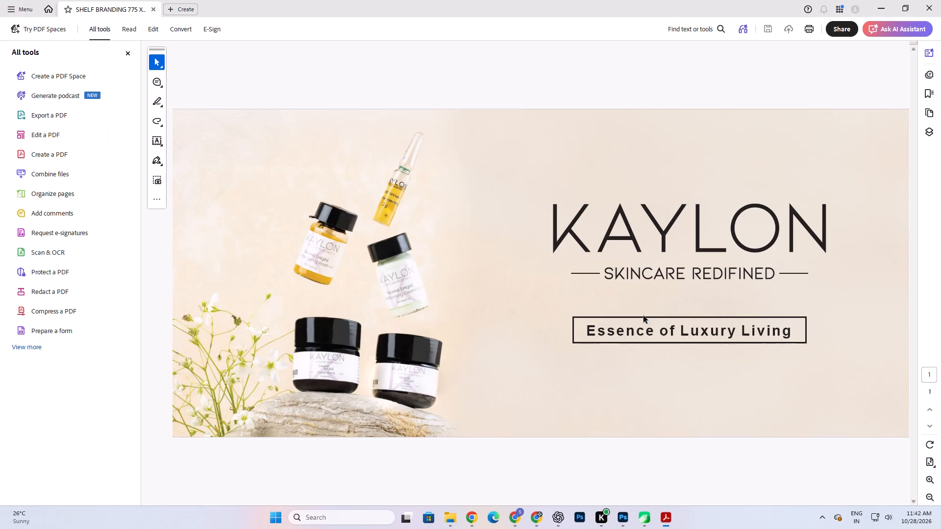
scroll(644, 316, down, 7)
scroll(644, 316, up, 4)
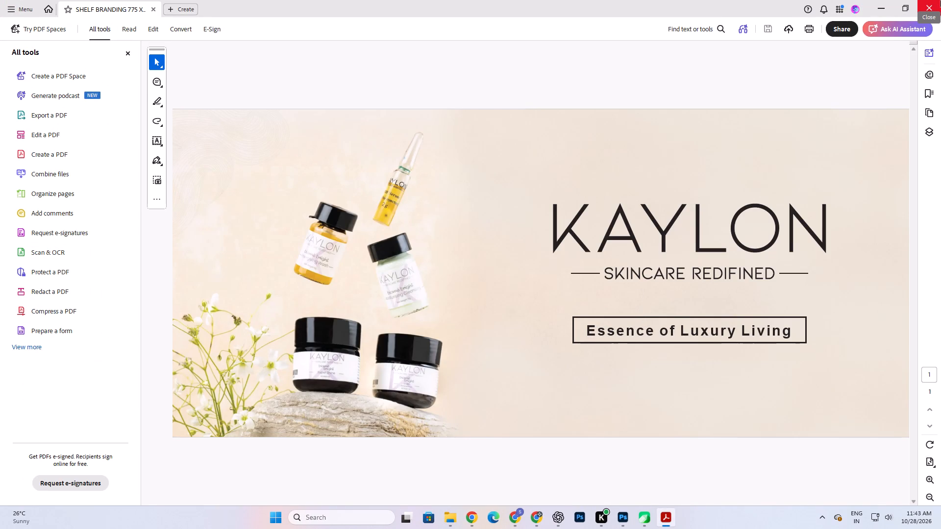
click(940, 0)
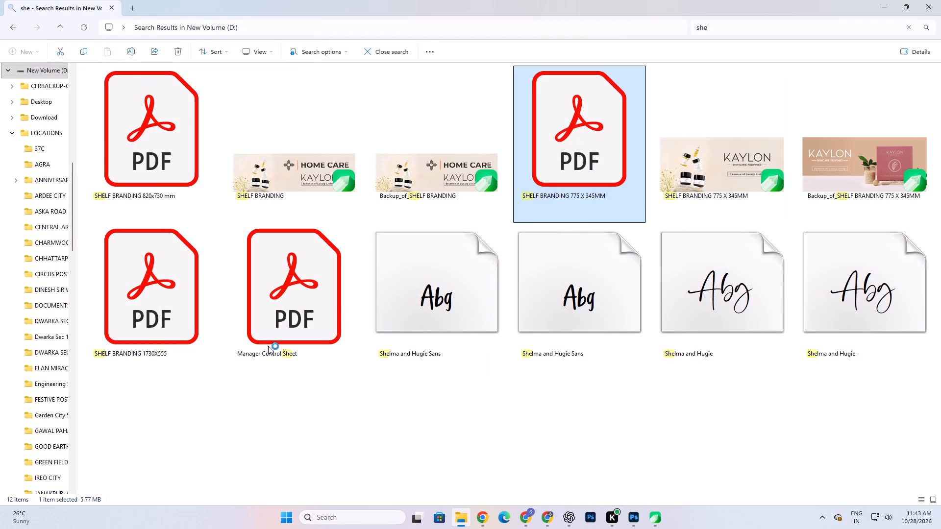
double_click(122, 297)
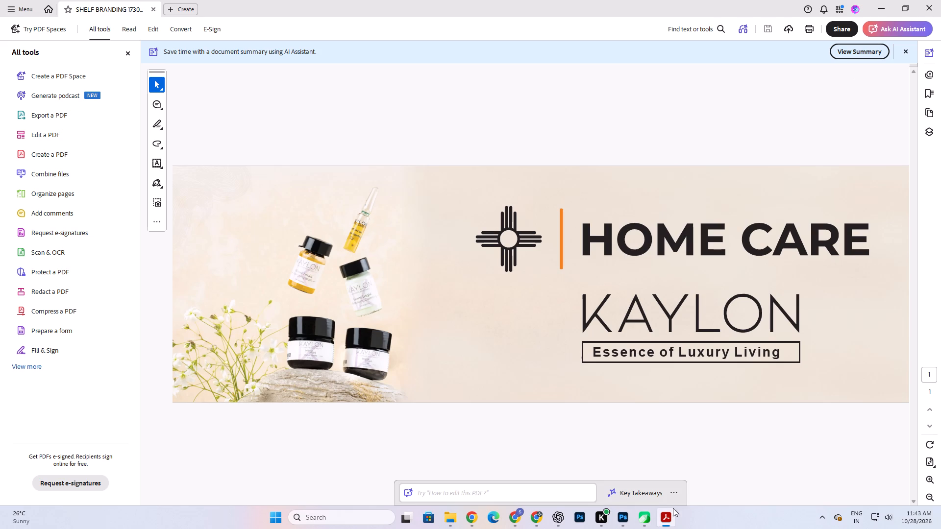
Switch to Photoshop and hide Artboard 1 in the nails and bridal offer document.
click(620, 508)
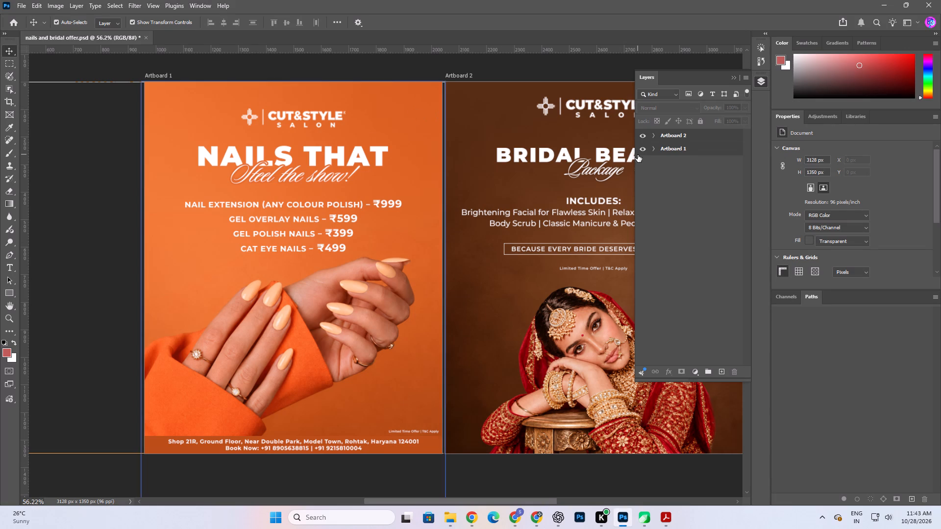
click(643, 149)
Move the script word "Package" on Artboard 2 down so it sits just below the BRIDAL BEAUTY heading.
key(space)
key(space)
key(space)
key(space)
key(space)
key(space)
key(space)
key(space)
key(space)
key(space)
key(space)
key(space)
key(space)
key(space)
key(space)
key(space)
key(space)
key(space)
key(space)
key(space)
drag(556, 157, 237, 164)
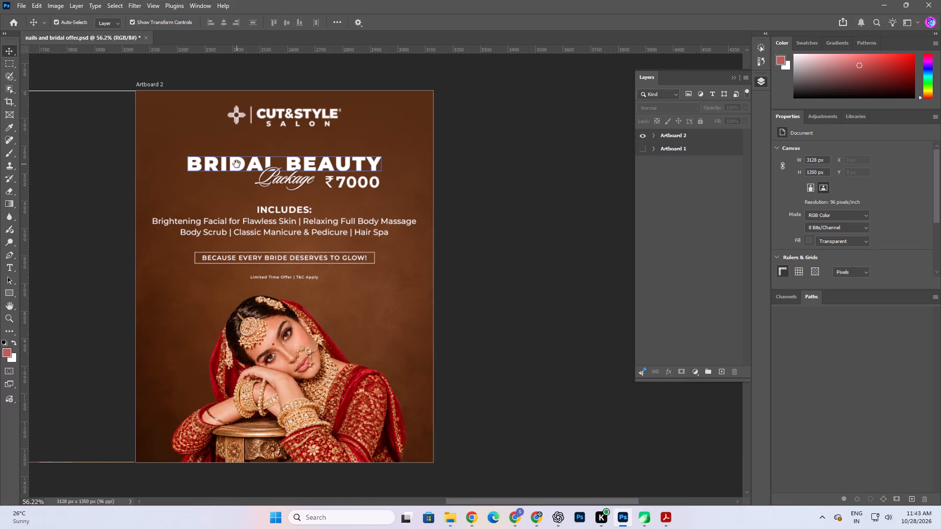
drag(237, 164, 316, 154)
click(347, 170)
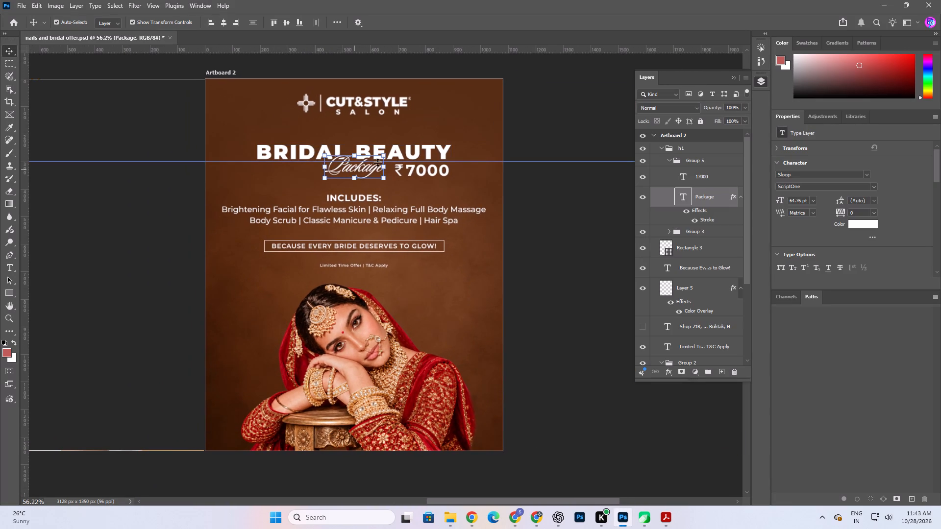
alt+scroll(376, 161, up, 7)
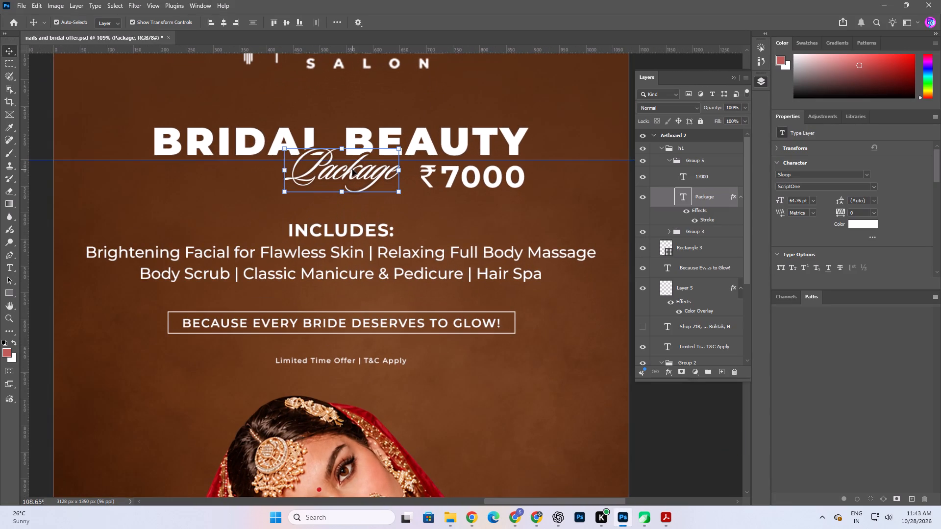
click(353, 167)
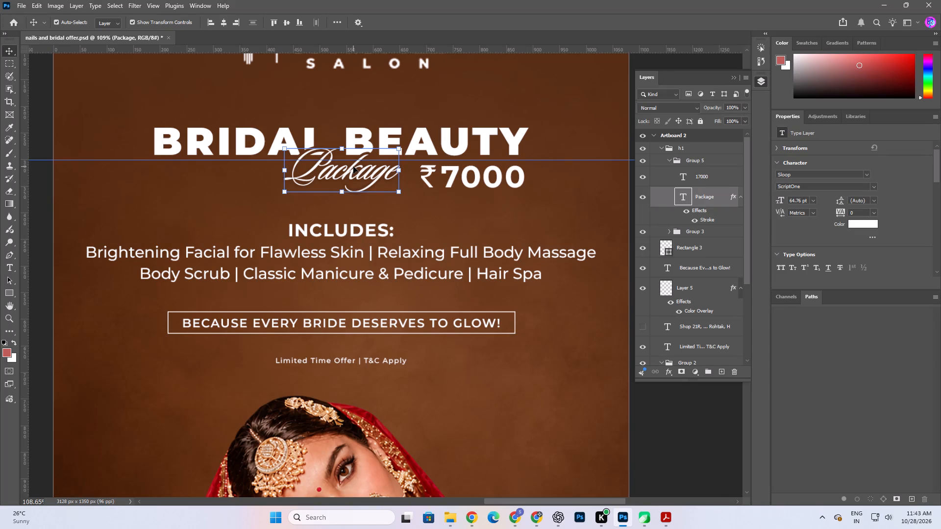
drag(353, 167, 355, 180)
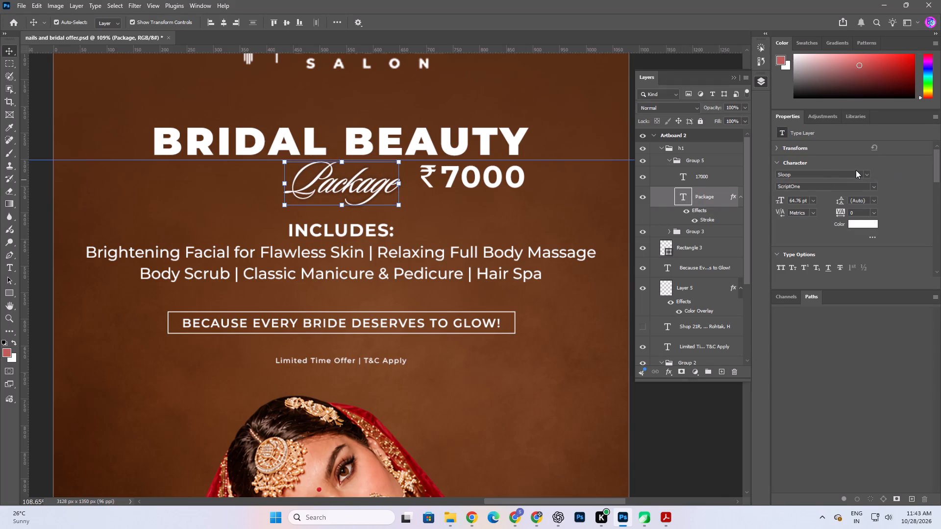
Change the "Package" text to the Montserrat font in Thin weight and set it in all caps.
click(864, 171)
scroll(748, 221, up, 4)
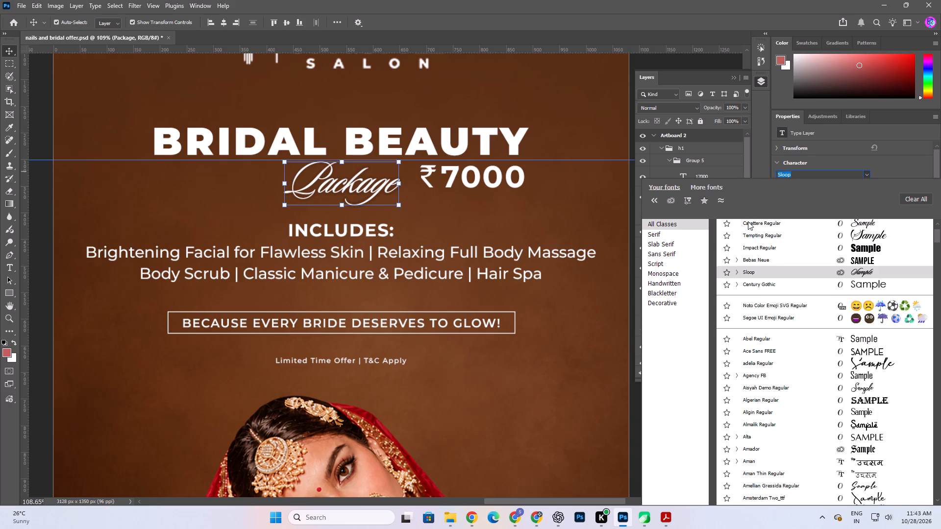
scroll(748, 221, up, 13)
click(732, 229)
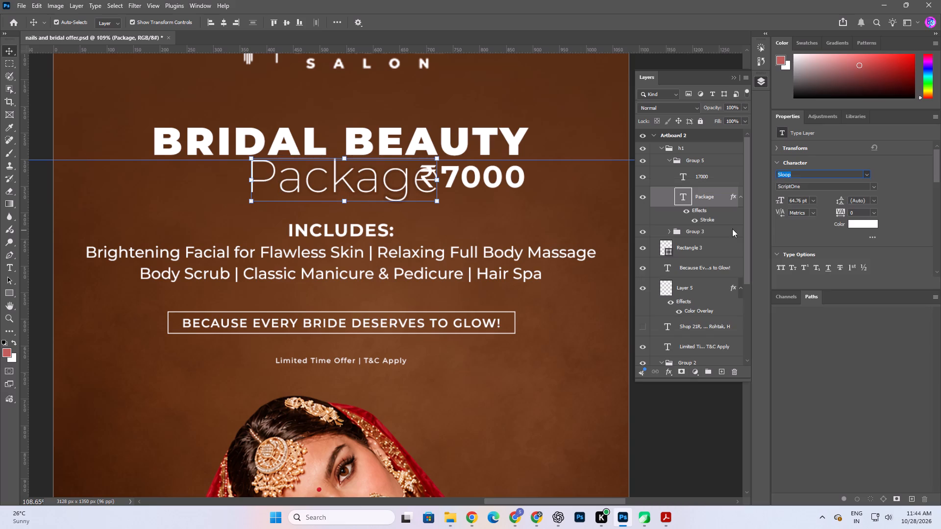
click(874, 185)
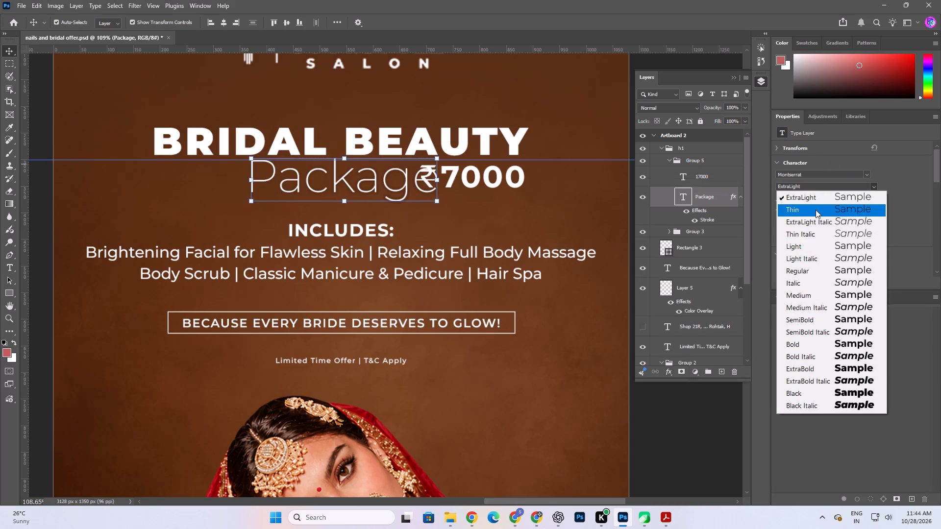
click(814, 210)
click(784, 265)
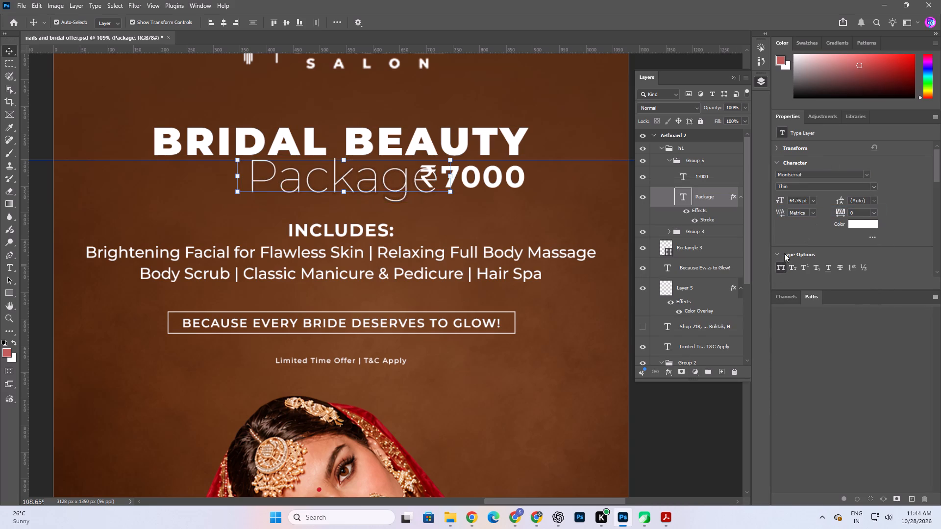
Reduce the PACKAGE text to 40 pt and position it beside the ₹7000 price, below the heading.
drag(780, 201, 772, 201)
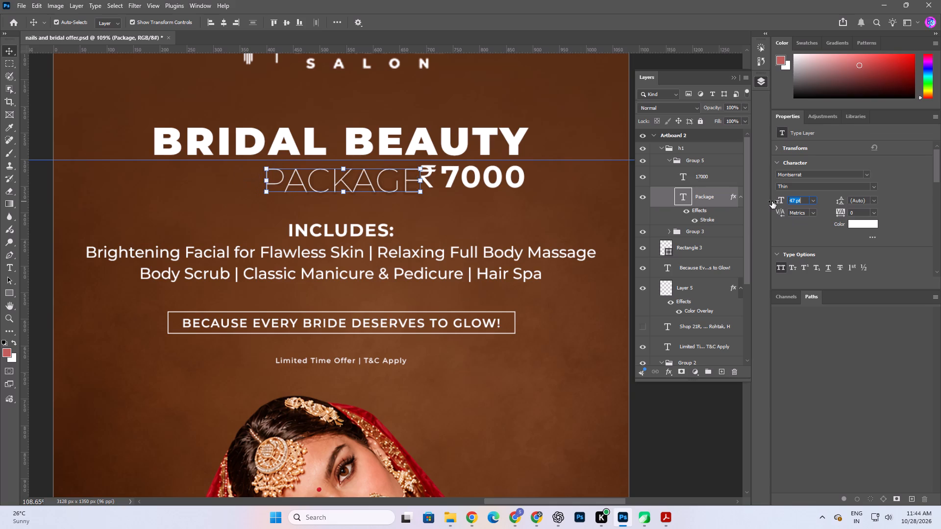
drag(772, 201, 768, 202)
drag(372, 186, 374, 180)
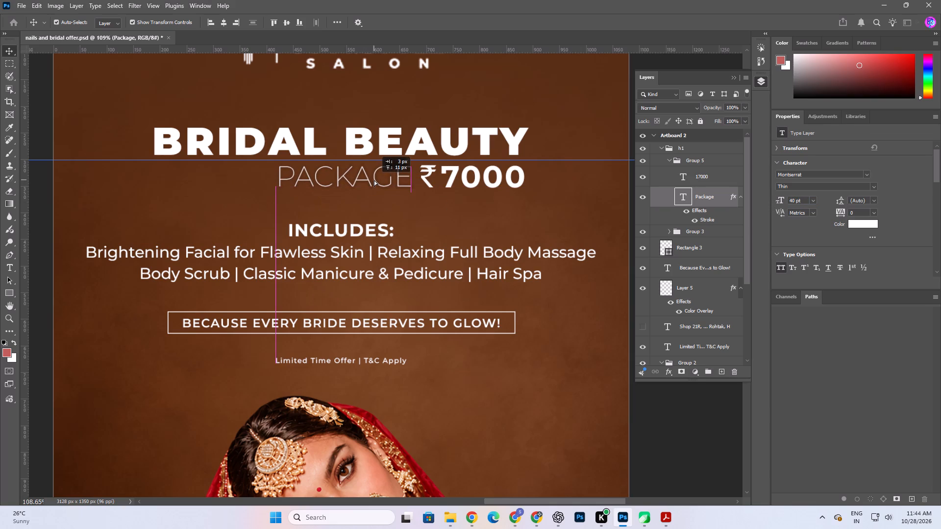
drag(374, 180, 371, 180)
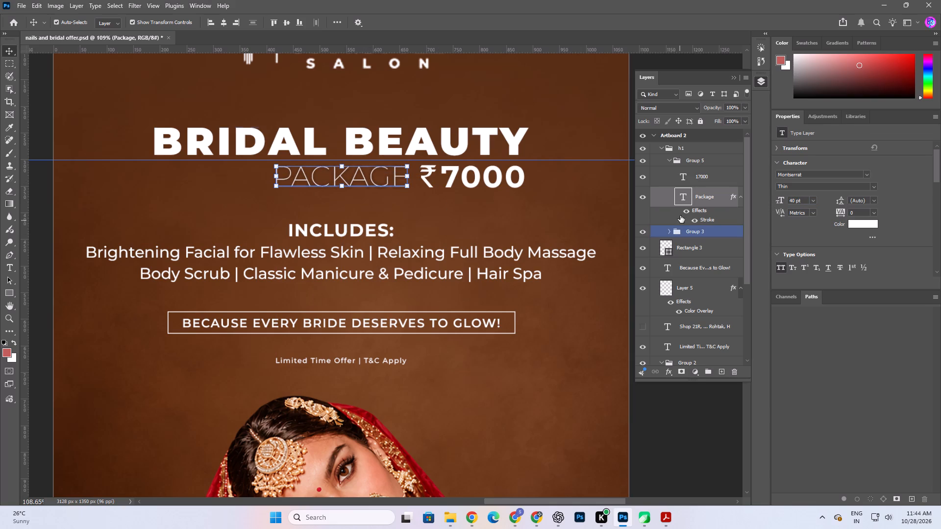
Hide the layer effects on the PACKAGE text layer.
click(683, 211)
Set the tracking of the PACKAGE text to 75.
click(374, 172)
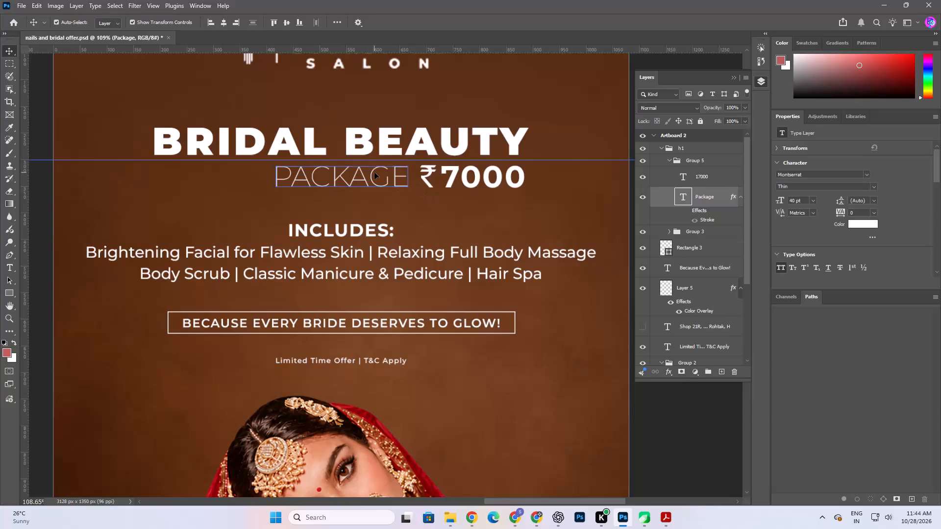
click(877, 214)
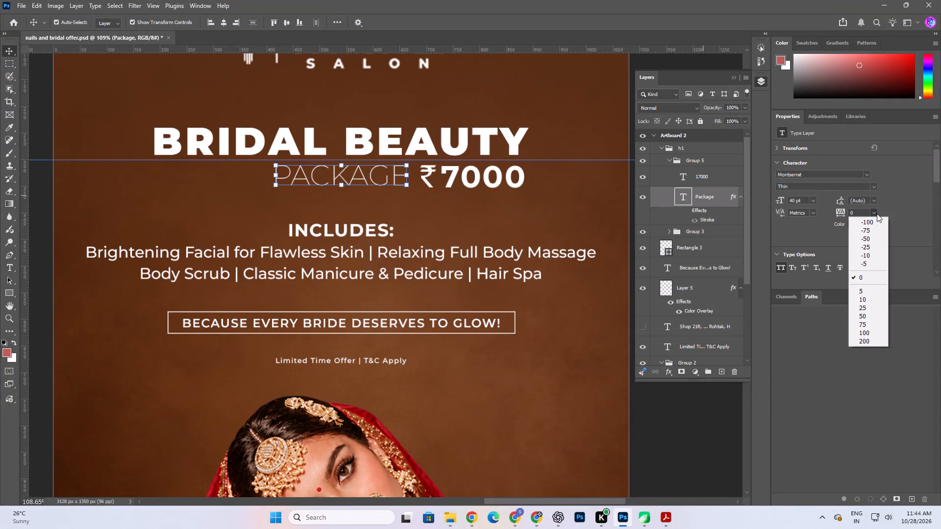
click(861, 320)
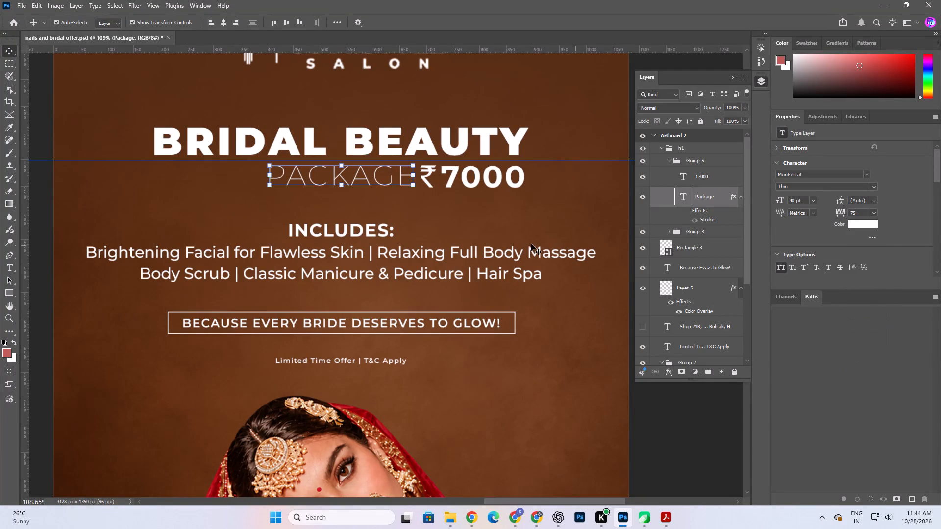
Change the weight of the PACKAGE text to Montserrat Light.
click(687, 412)
alt+scroll(361, 154, up, 2)
click(385, 193)
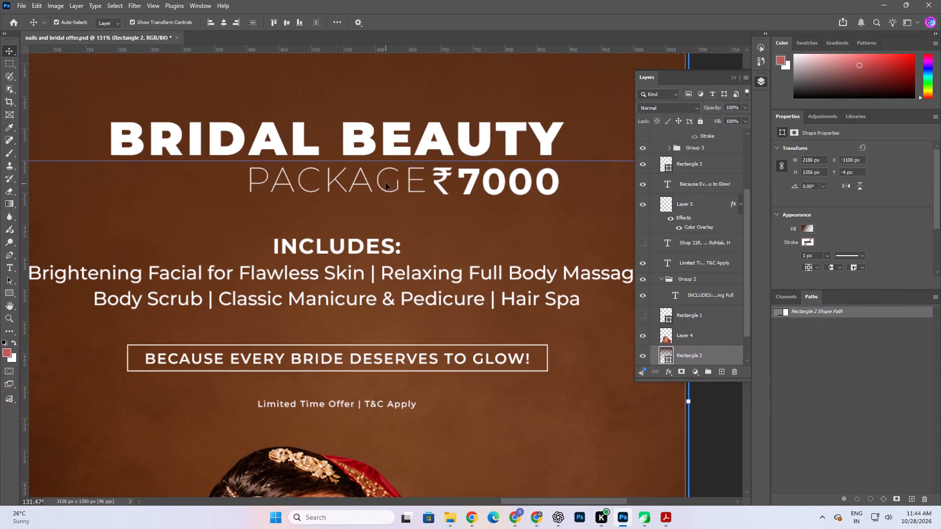
click(386, 183)
click(386, 183)
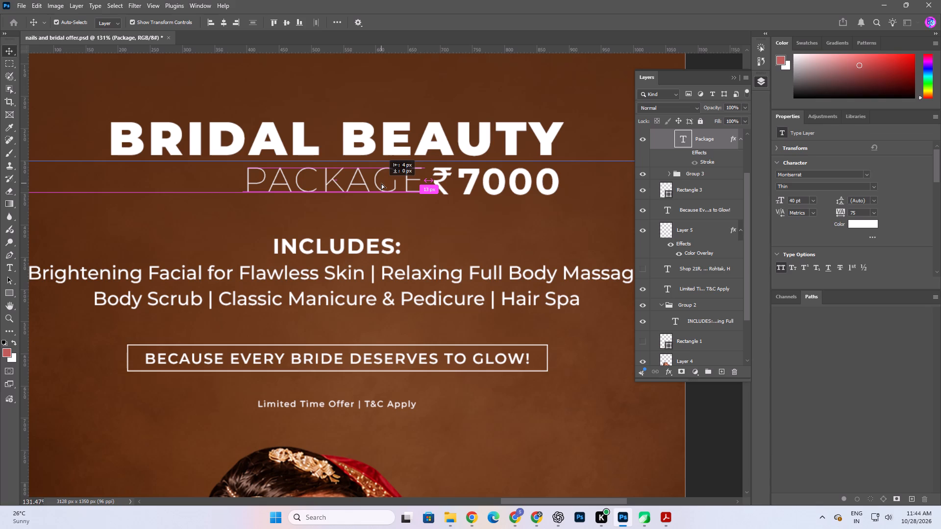
click(876, 187)
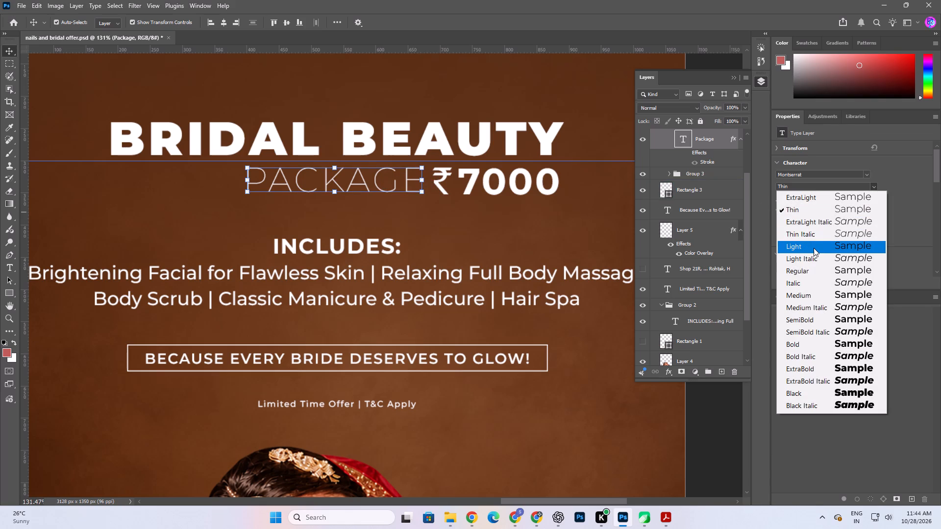
click(814, 248)
Centre the PACKAGE text horizontally on the artboard and clear the selection.
key(ctrl+a)
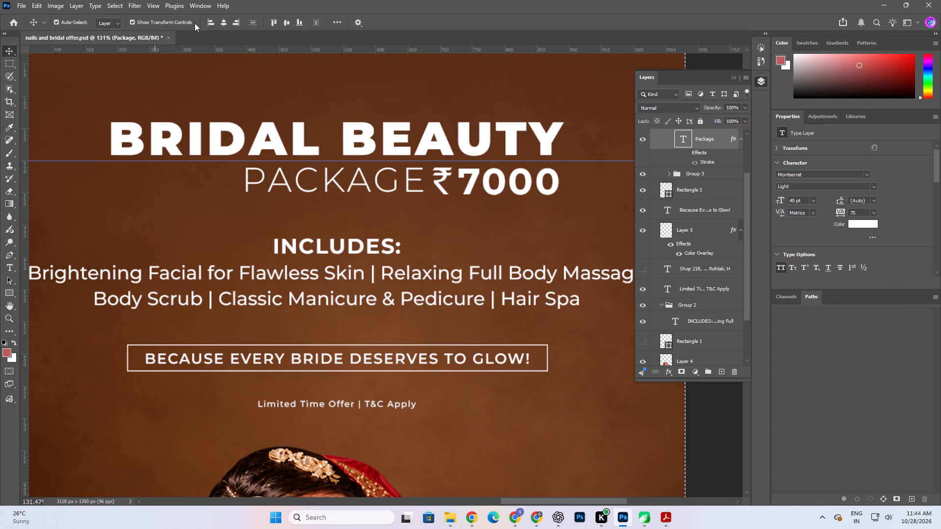
click(230, 25)
click(225, 23)
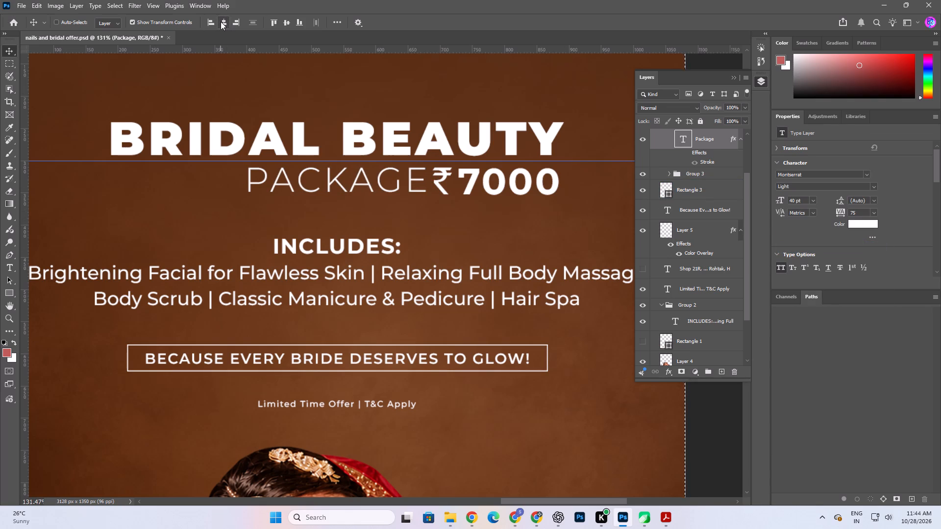
key(ctrl+f)
key(ctrl+d)
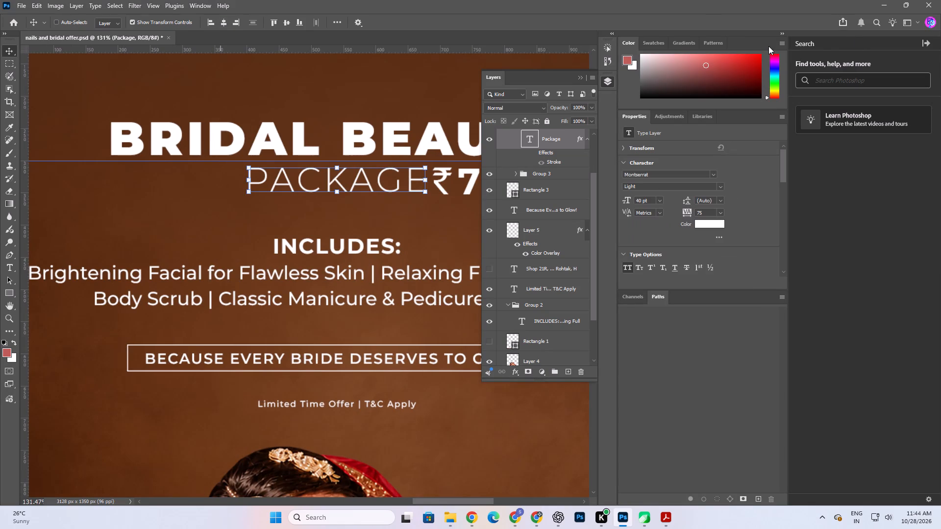
key(ctrl+f)
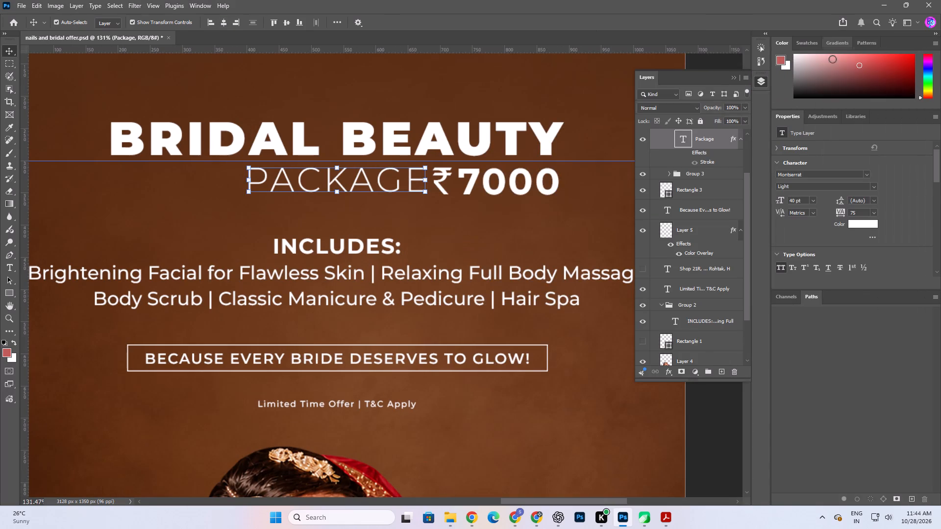
Reduce the PACKAGE text to 36 pt and move it down about 3 px towards the ₹7000 baseline.
click(464, 174)
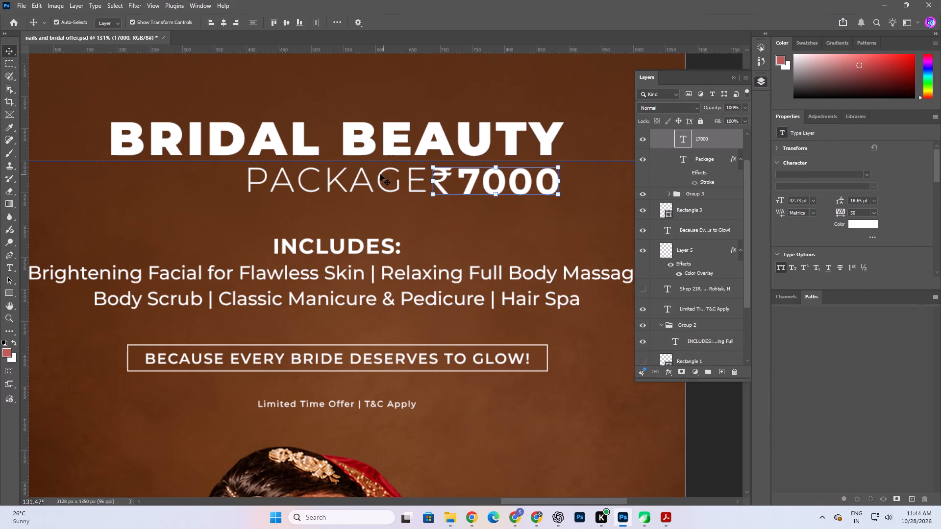
click(380, 174)
click(778, 203)
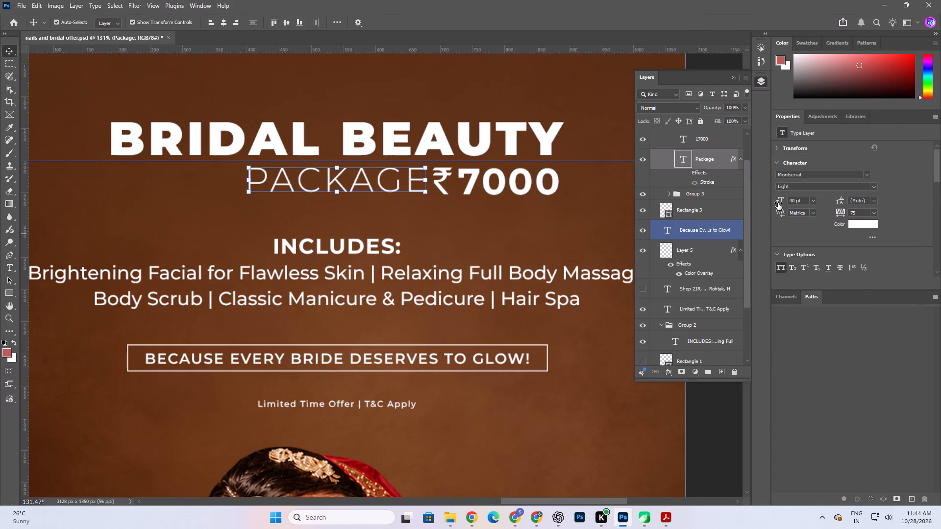
click(334, 177)
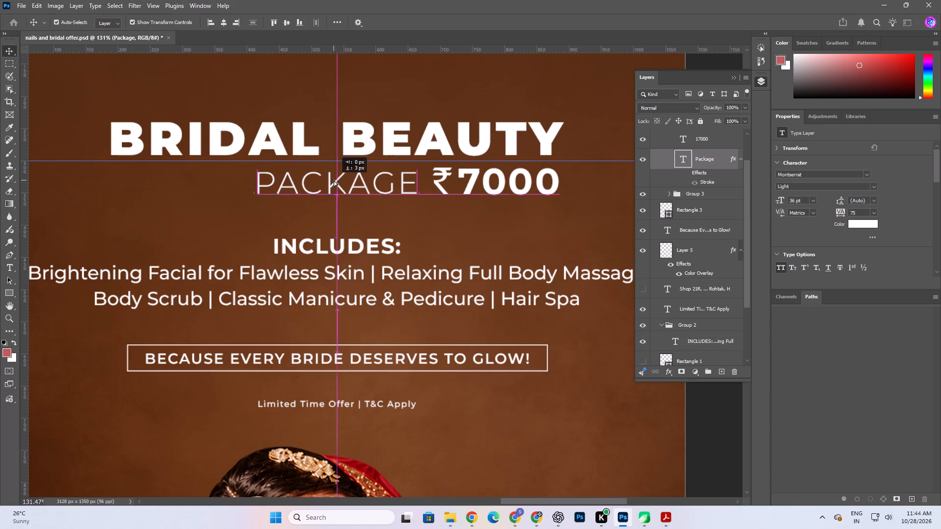
Align the bottom edges of the PACKAGE text and the ₹7000 price.
alt+scroll(319, 171, down, 9)
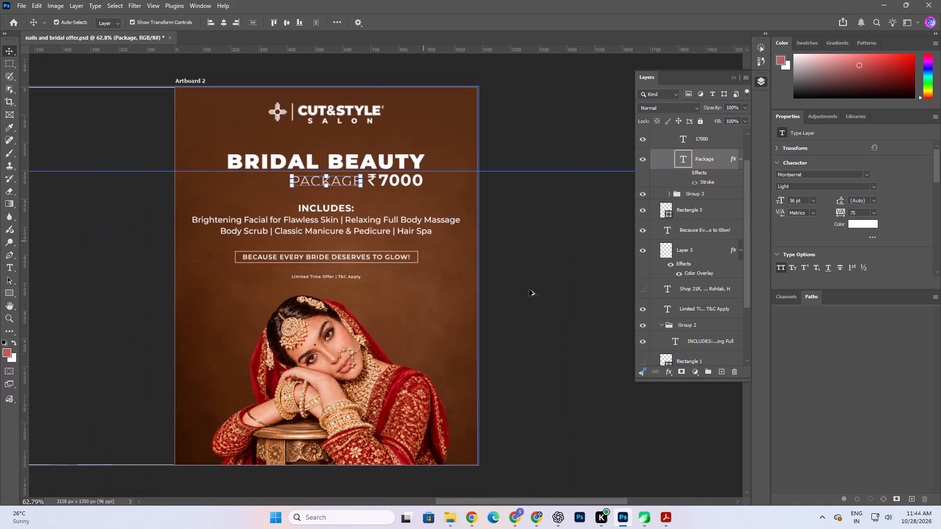
click(547, 284)
key(space)
key(space)
key(space)
key(space)
key(space)
key(space)
key(space)
key(space)
key(space)
key(space)
key(space)
key(space)
key(space)
key(space)
key(space)
key(space)
key(space)
key(space)
key(space)
key(space)
drag(421, 324, 475, 328)
alt+scroll(388, 165, up, 4)
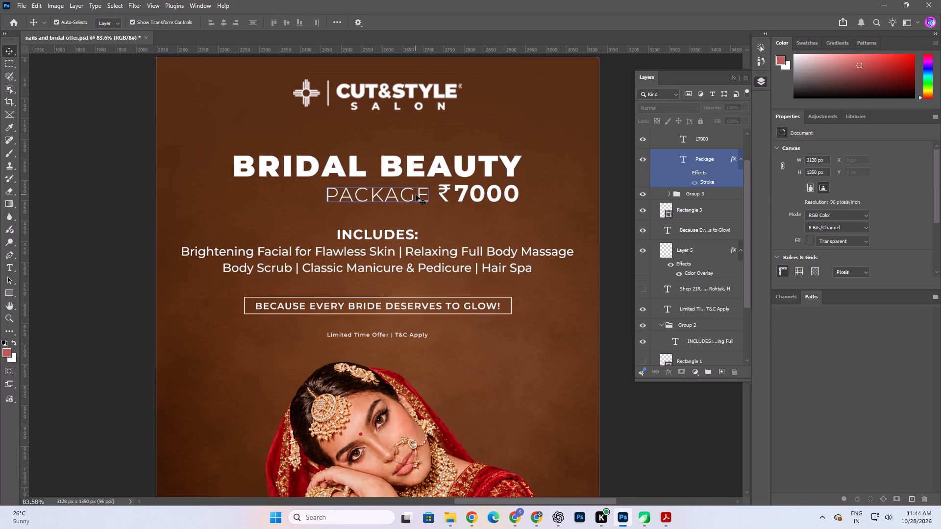
click(416, 194)
shift+click(465, 190)
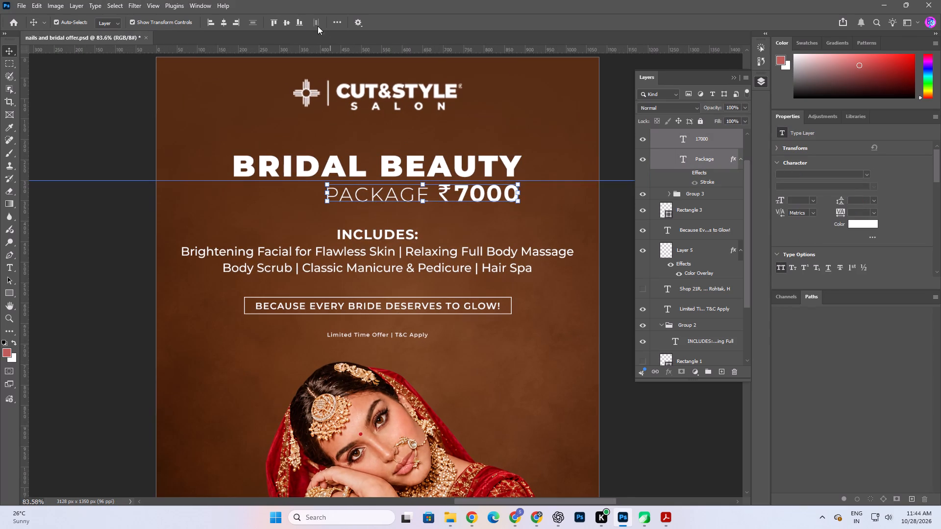
double_click(301, 21)
Centre Group 5, holding the PACKAGE text and the ₹7000 price, horizontally on the artboard.
scroll(717, 164, up, 4)
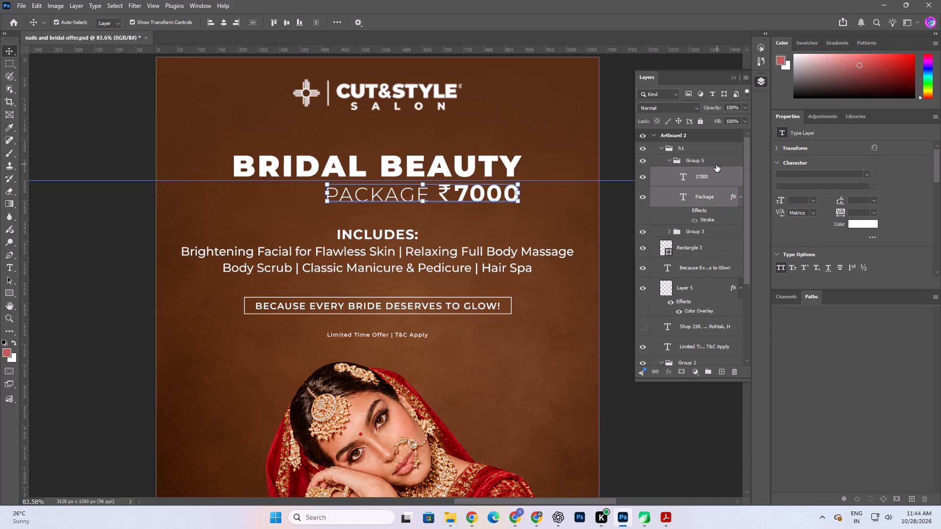
click(712, 165)
key(ctrl+a)
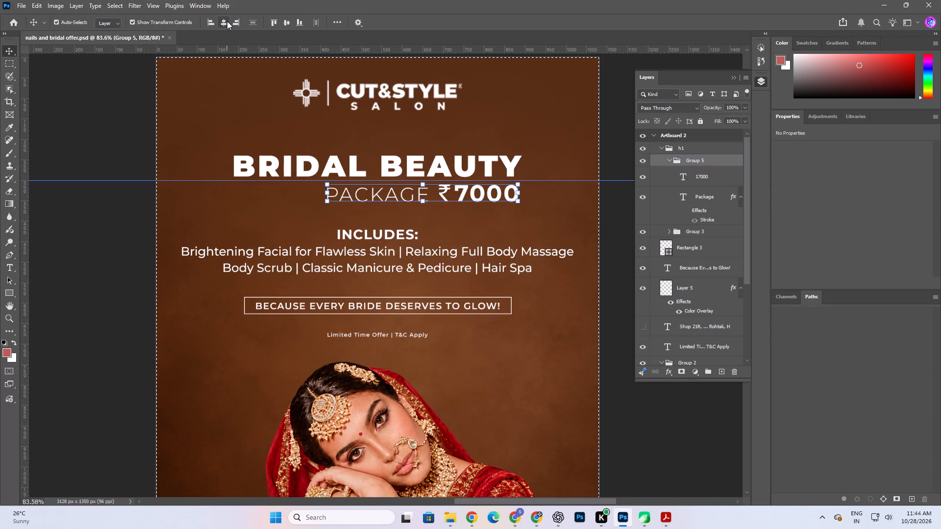
click(227, 21)
key(ctrl+d)
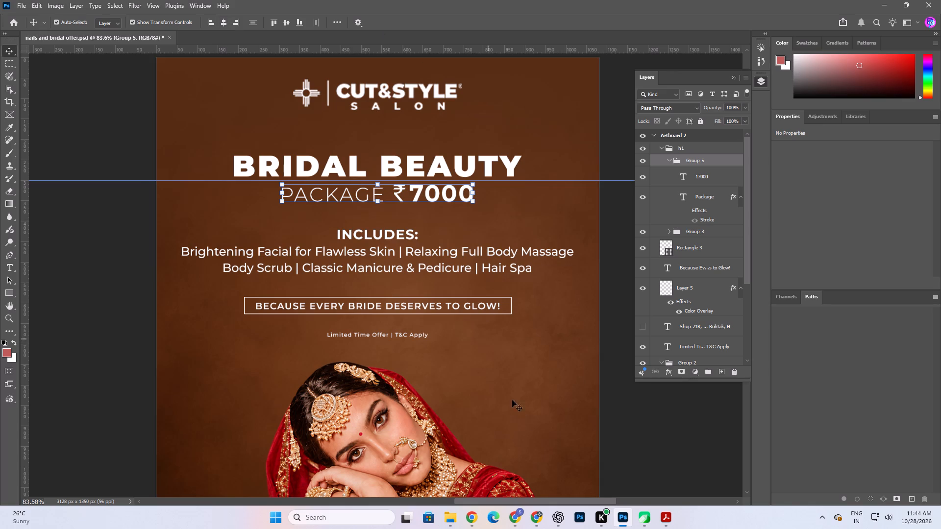
click(633, 408)
Review the bridal package layout, checking the PACKAGE and price line against the heading and the rest of the creative.
key(space)
key(space)
key(space)
key(space)
key(space)
key(space)
key(space)
key(space)
key(space)
key(space)
key(space)
key(space)
key(space)
key(space)
key(space)
key(space)
key(space)
key(space)
key(space)
key(space)
drag(549, 288, 524, 258)
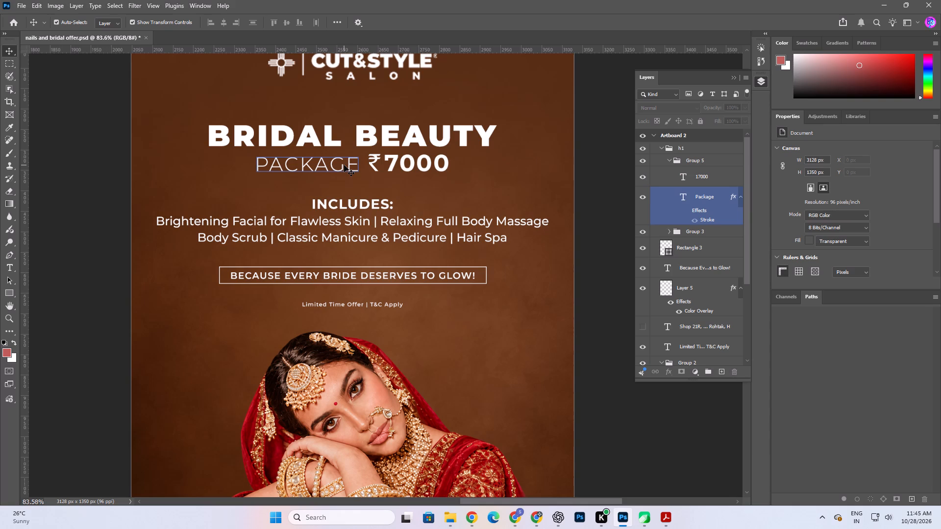
alt+scroll(396, 168, down, 4)
alt+scroll(425, 226, down, 2)
click(525, 273)
key(space)
key(space)
key(space)
key(space)
key(space)
key(space)
key(space)
key(space)
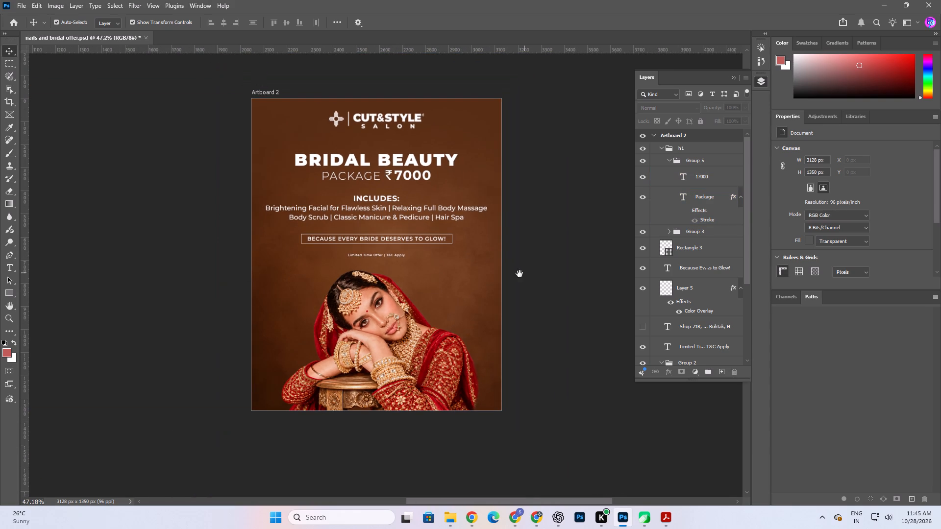
click(483, 285)
scroll(478, 280, up, 1)
alt+scroll(428, 172, up, 3)
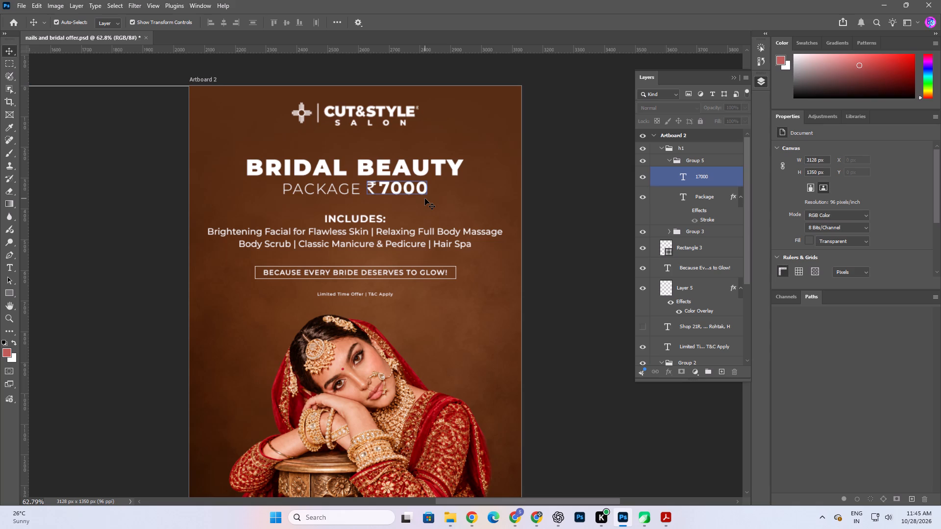
Add a space and an @ sign after PACKAGE in the text line before the price.
double_click(347, 191)
click(358, 191)
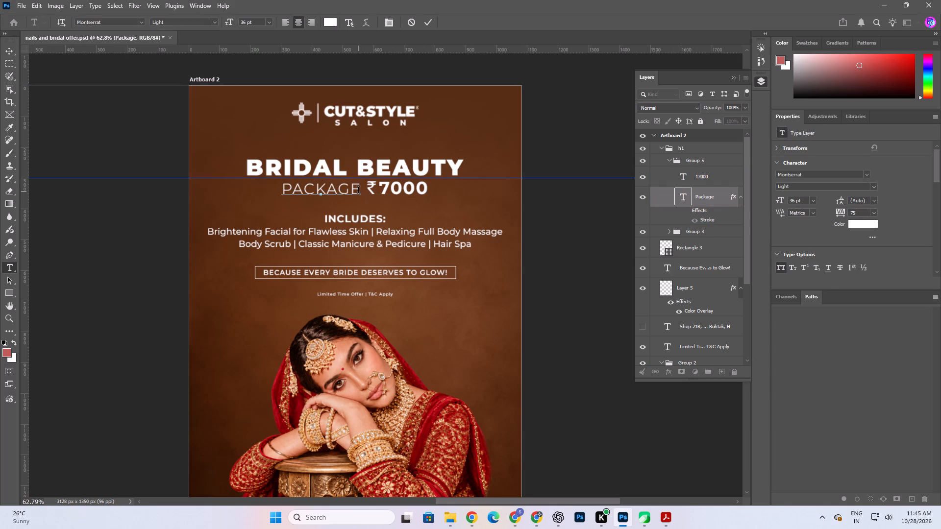
key(space)
key(shift+at)
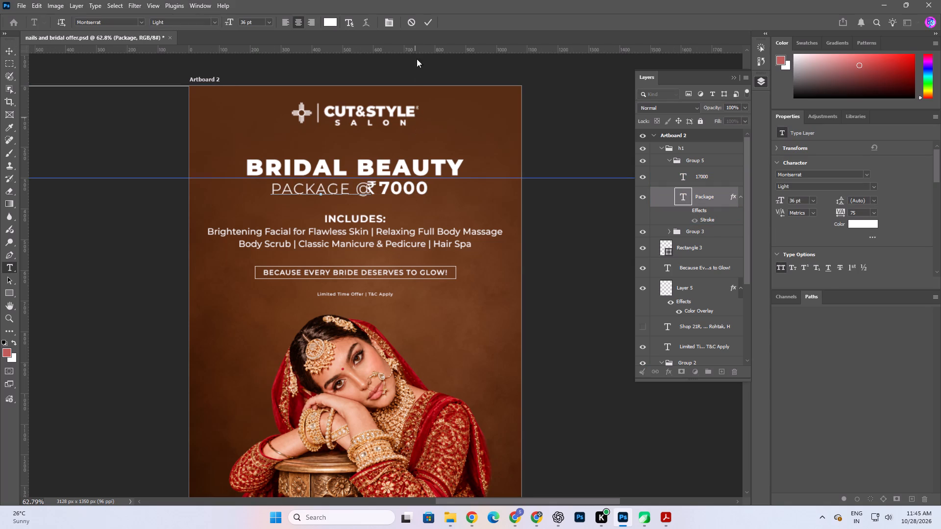
click(430, 15)
click(429, 23)
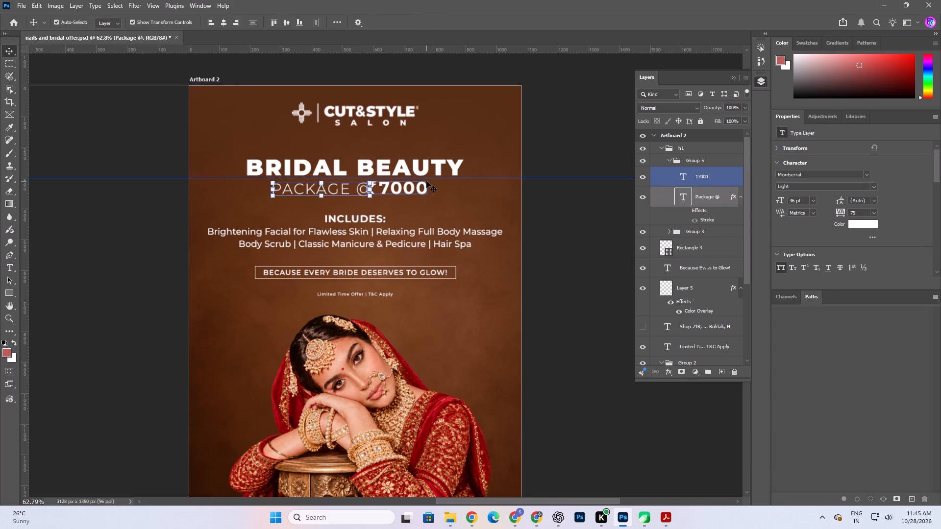
Nudge the PACKAGE @ text 33 px left so it clears the ₹7000 price.
key(shift+Left)
key(shift+Left)
key(shift+Left)
key(shift+Left)
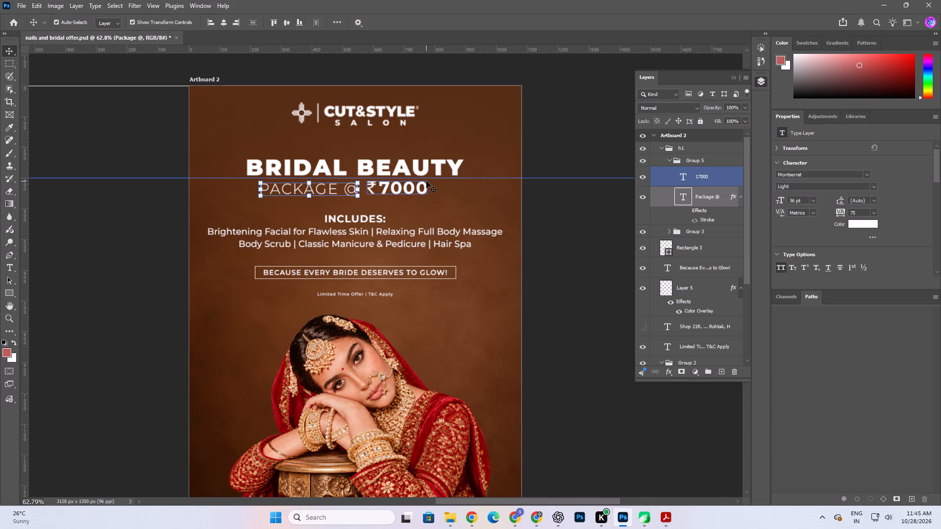
key(shift+Right)
key(Left)
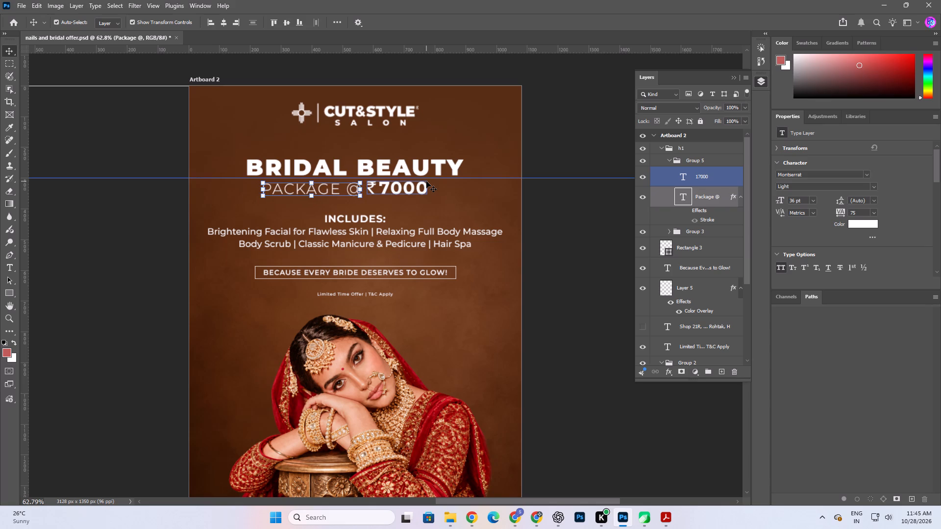
key(Left)
key(Left)
Centre Group 5 with the PACKAGE @ ₹7000 line horizontally on the artboard and deselect everything.
click(738, 158)
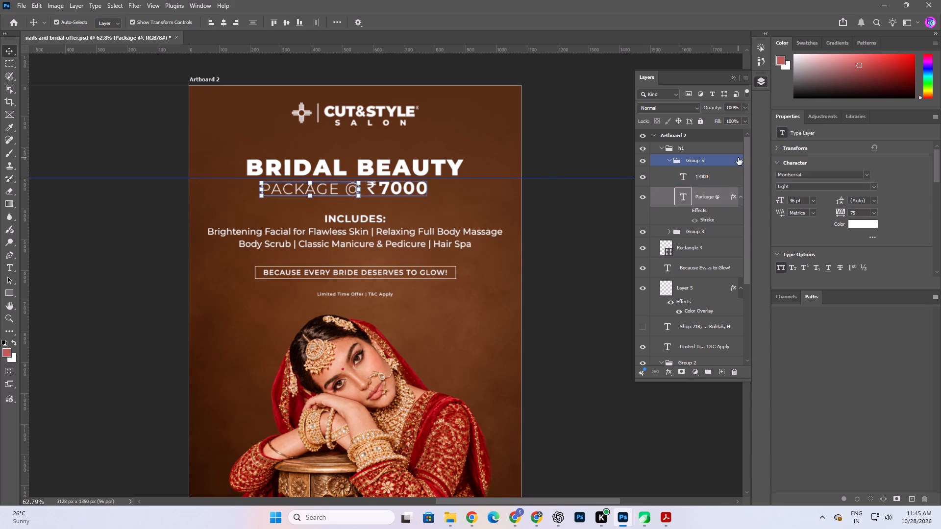
key(ctrl+a)
click(221, 20)
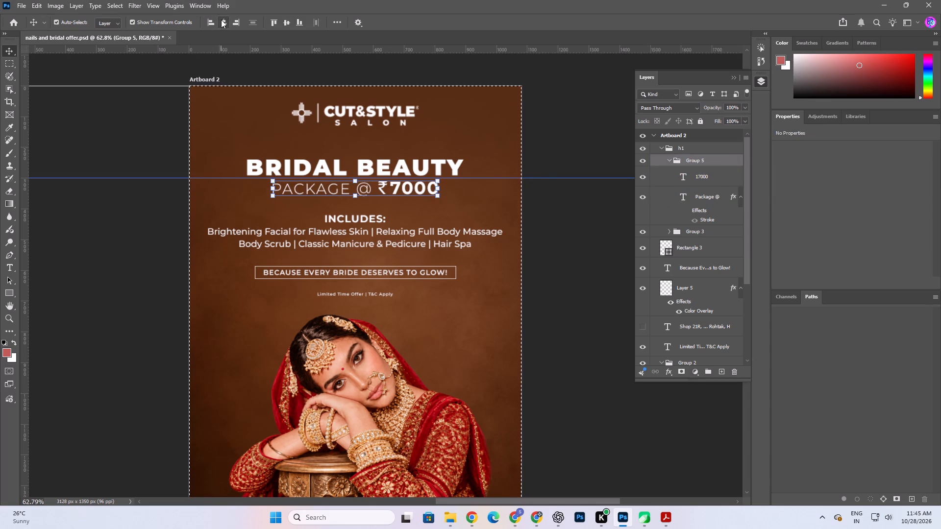
key(ctrl+d)
click(586, 295)
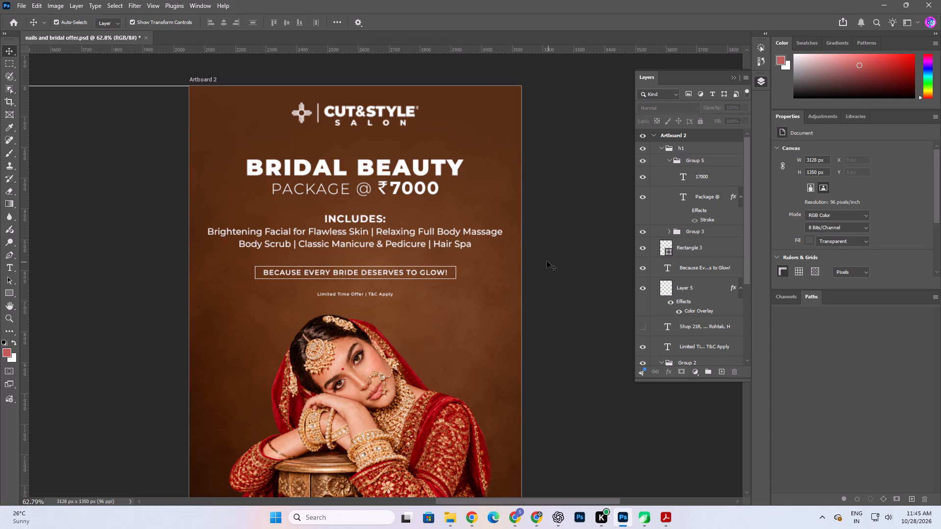
Nudge Group 5 with the PACKAGE @ ₹7000 line down 2 px below the heading.
click(721, 162)
key(Down)
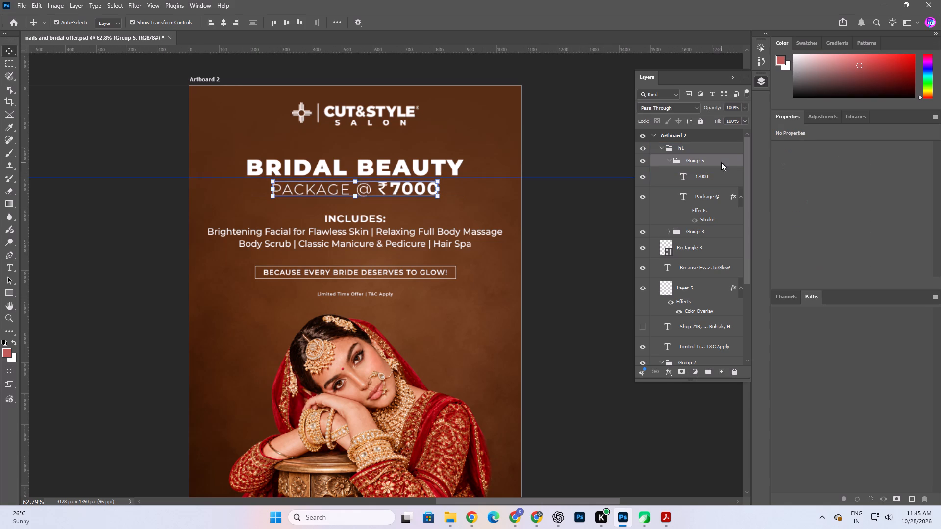
key(Down)
click(545, 269)
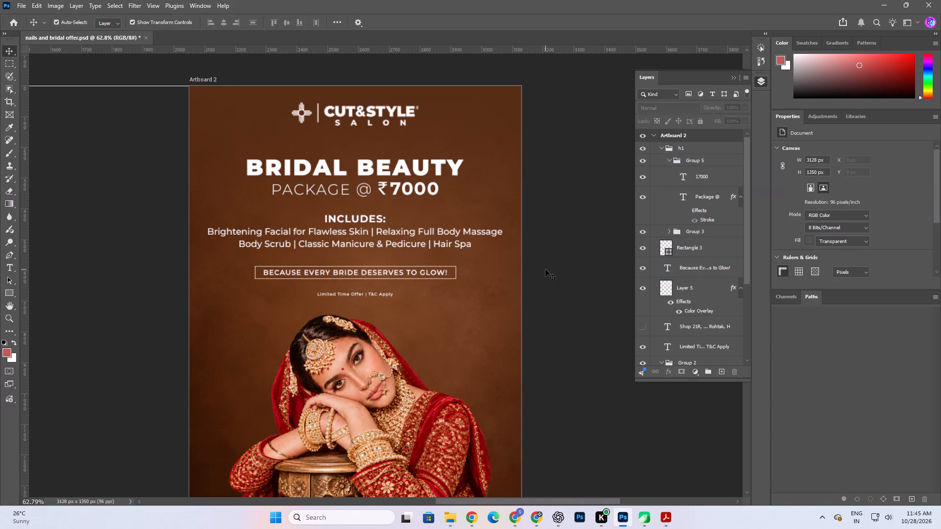
Review the whole bridal artboard, checking the balance of the heading, the package price line and the bride image.
key(space)
key(space)
key(space)
key(space)
key(space)
key(space)
key(space)
key(space)
key(space)
key(space)
key(space)
key(space)
key(space)
key(space)
key(space)
key(space)
key(space)
drag(470, 361, 478, 352)
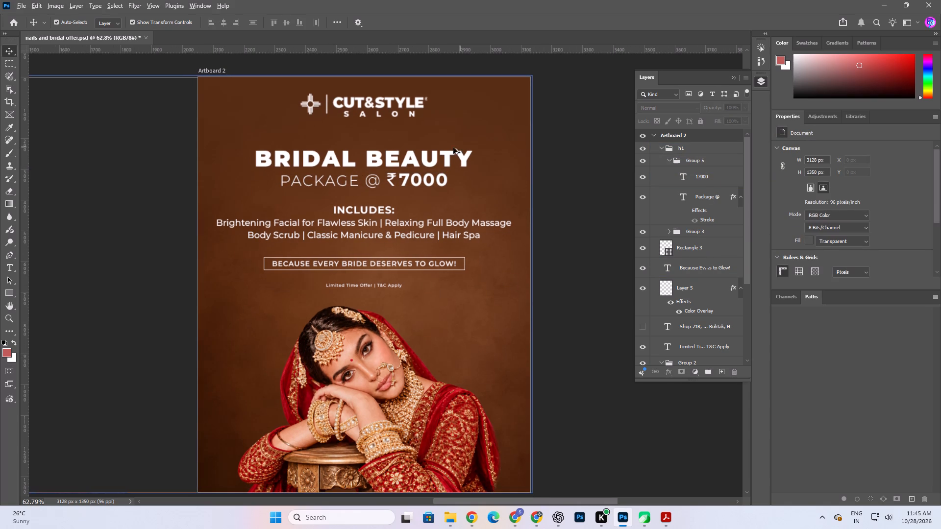
alt+scroll(417, 155, down, 1)
alt+scroll(396, 191, down, 3)
scroll(442, 299, up, 2)
key(space)
key(space)
key(space)
key(space)
key(space)
key(space)
key(space)
key(space)
key(space)
key(space)
key(space)
key(space)
key(space)
key(space)
key(space)
key(space)
key(space)
key(space)
key(space)
key(space)
drag(444, 283, 447, 282)
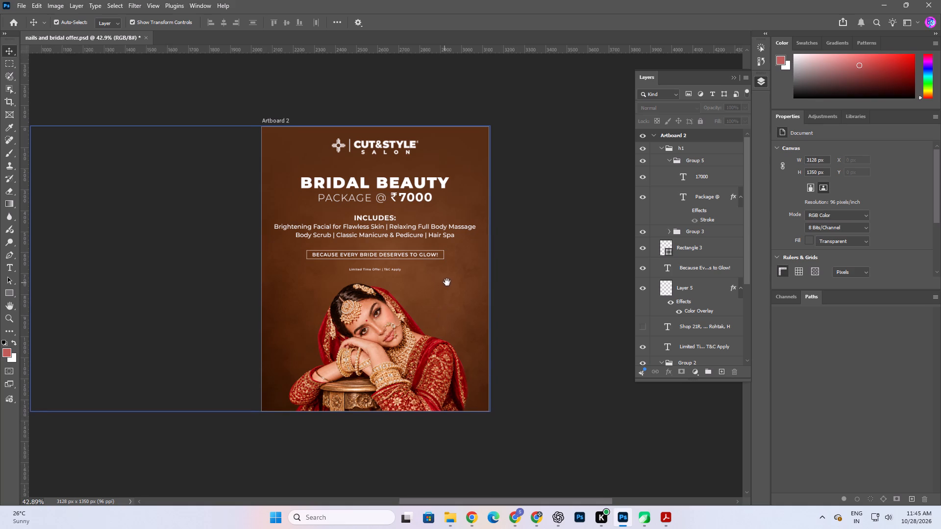
drag(447, 282, 450, 282)
scroll(450, 282, up, 1)
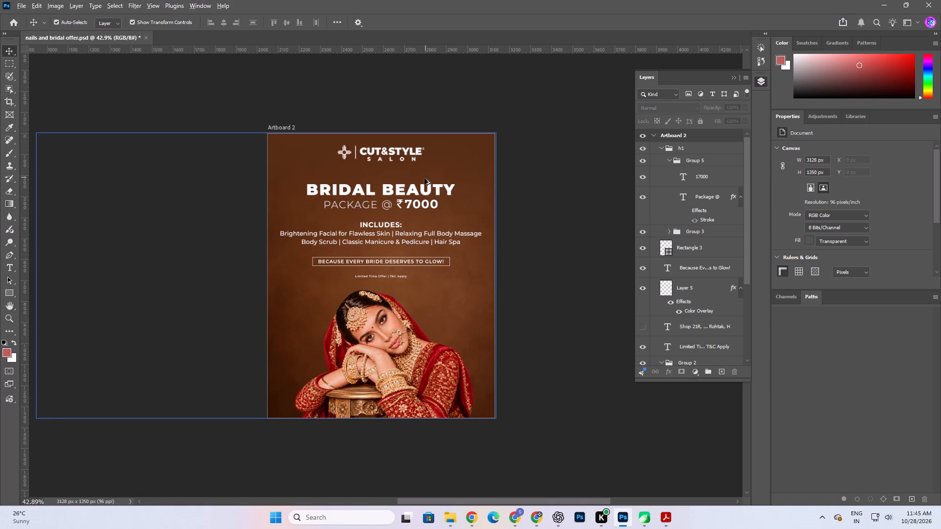
Save the nails and bridal offer.psd document with the refined PACKAGE @ ₹7000 line.
alt+scroll(424, 178, up, 3)
key(ctrl+s)
Export the finished CUT&STYLE bridal package creative on Artboard 2.
scroll(434, 266, down, 5)
key(space)
key(space)
key(space)
key(space)
key(space)
key(space)
key(space)
key(space)
key(space)
key(space)
key(space)
key(space)
key(space)
key(space)
key(space)
key(space)
key(space)
key(space)
key(space)
key(space)
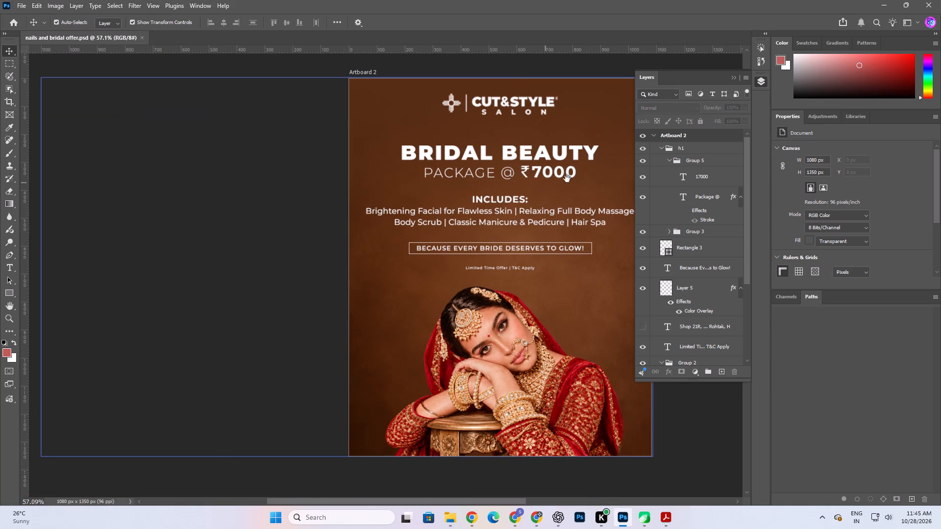
drag(577, 174, 413, 173)
click(524, 231)
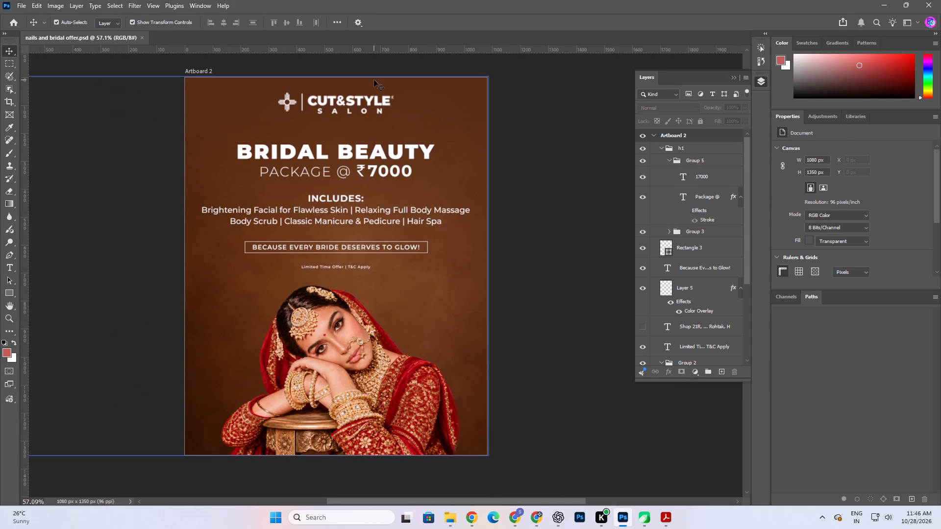
click(374, 80)
click(16, 0)
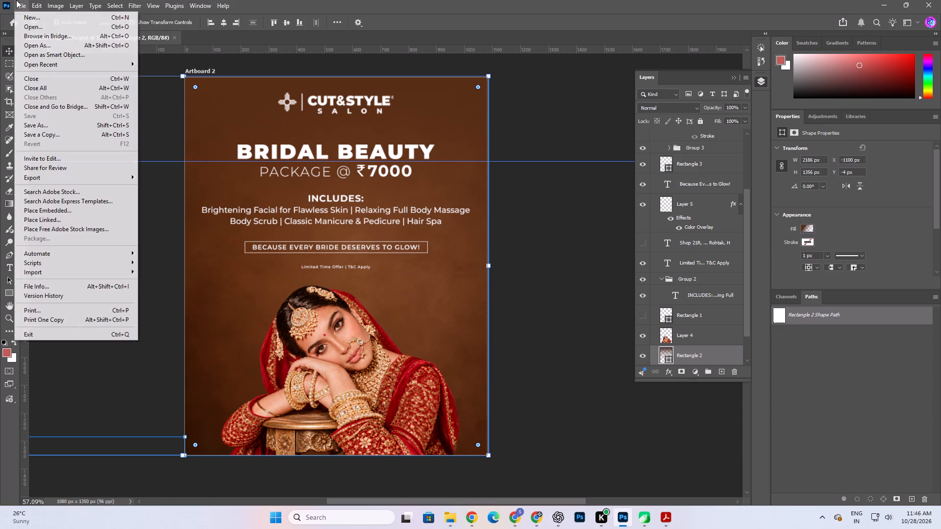
click(54, 180)
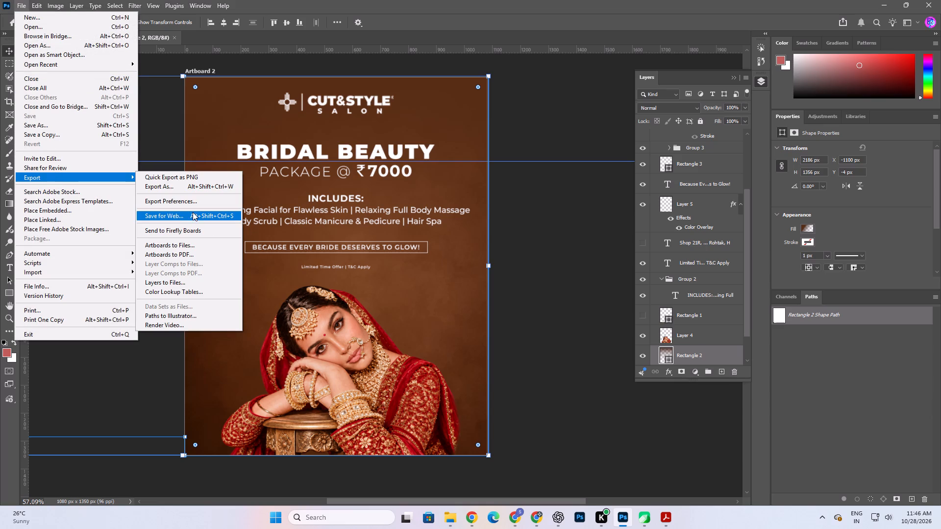
Save the bridal artboard for web as a maximum-quality JPEG, replacing nails-and-bridal-offer.jpg in the ROHTAK folder.
click(193, 212)
click(427, 414)
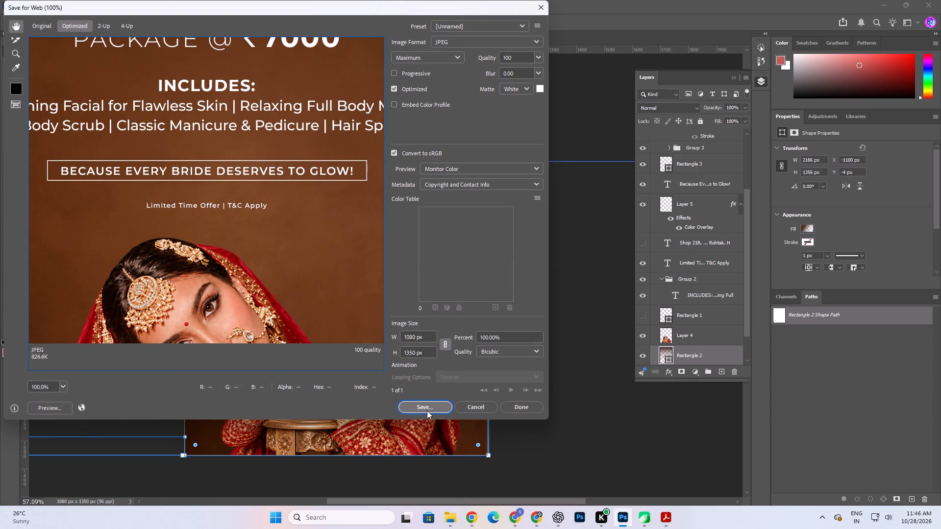
click(427, 403)
click(192, 93)
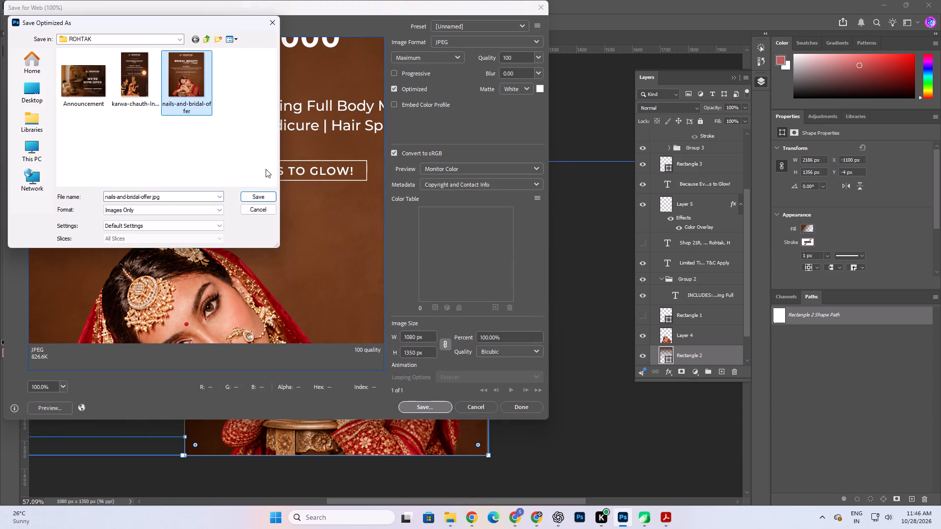
click(266, 194)
click(456, 284)
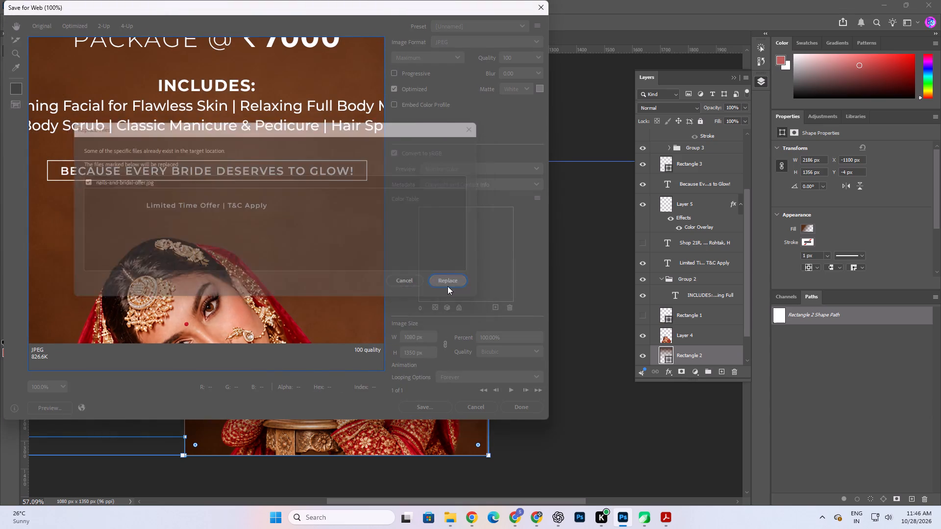
Deselect the background shape and look over the whole bridal artboard, checking the heading, package price, inclusions and bride image.
click(588, 354)
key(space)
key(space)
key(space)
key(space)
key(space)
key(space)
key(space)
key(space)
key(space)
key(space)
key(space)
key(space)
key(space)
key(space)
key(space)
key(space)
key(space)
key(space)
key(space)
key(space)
drag(515, 325, 530, 310)
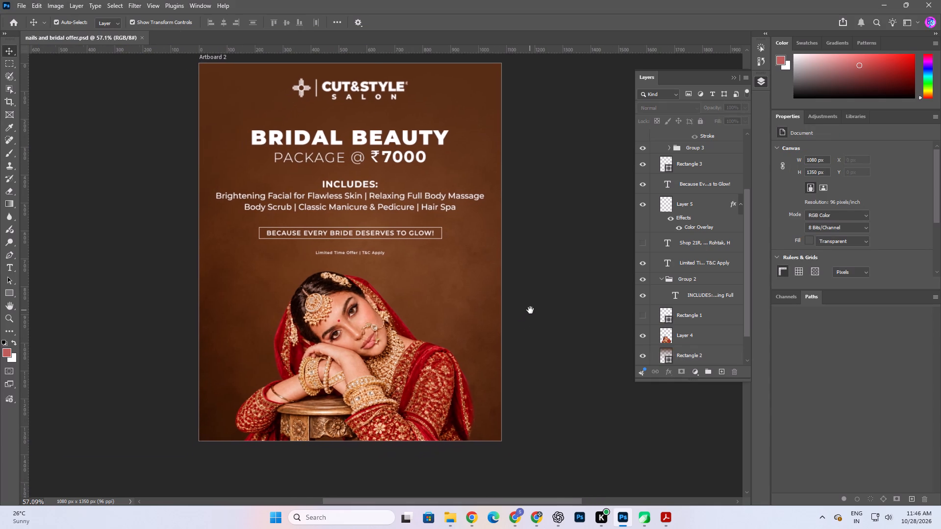
drag(530, 310, 535, 308)
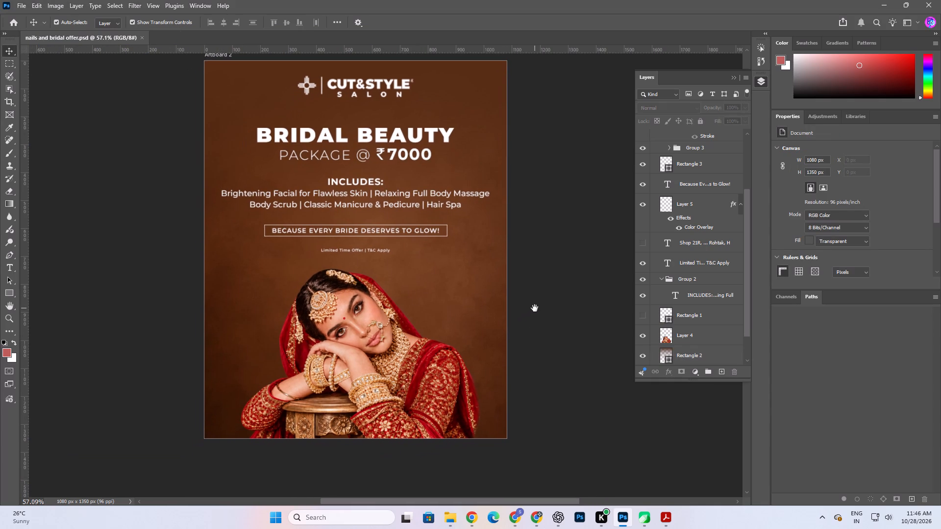
drag(535, 308, 536, 315)
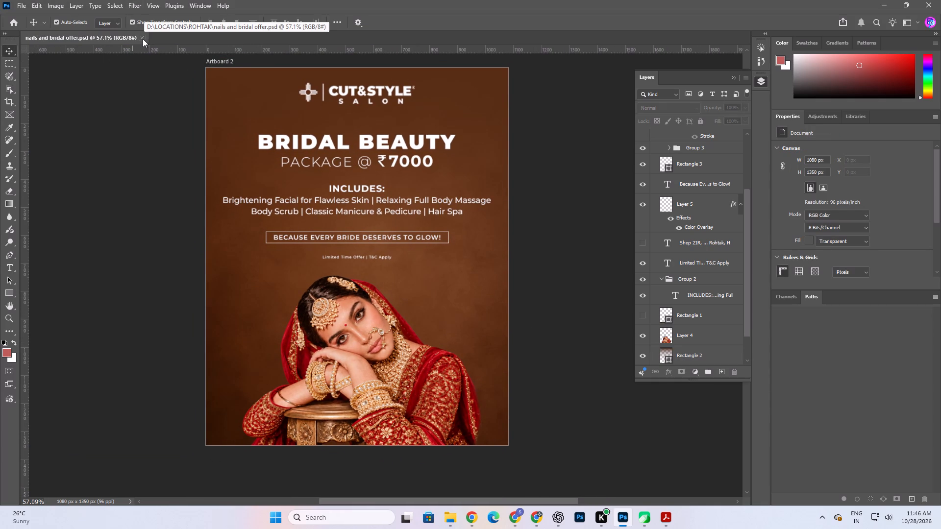
Close the nails and bridal offer.psd document.
click(142, 36)
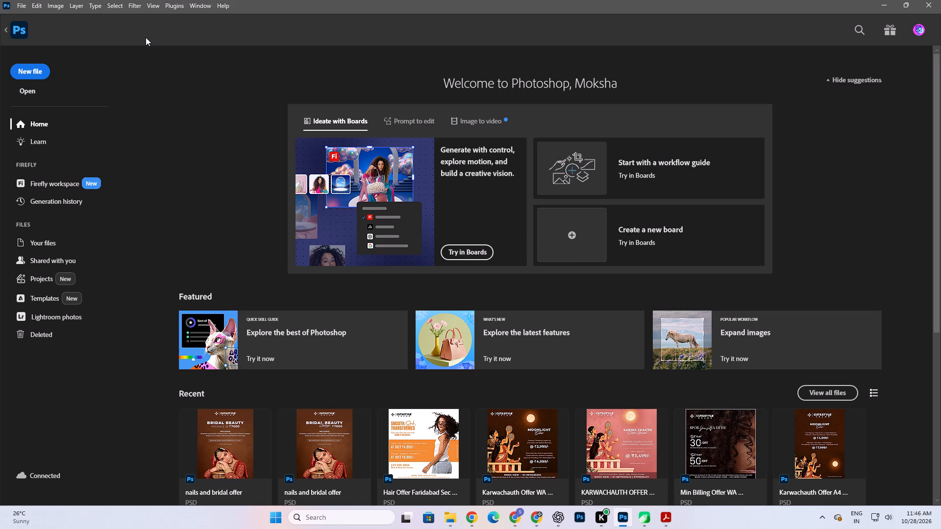